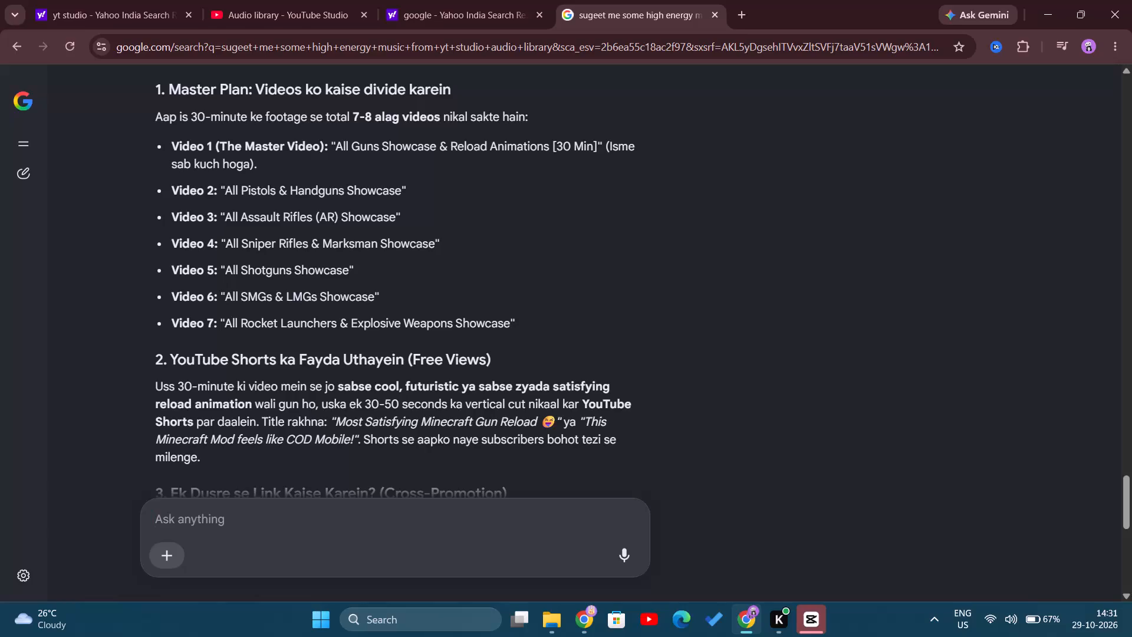
# Read the chat answer's plan for splitting the footage into videos, cross-promotion, and avoiding reused content.
pyautogui.scroll(-1, 225, 218)
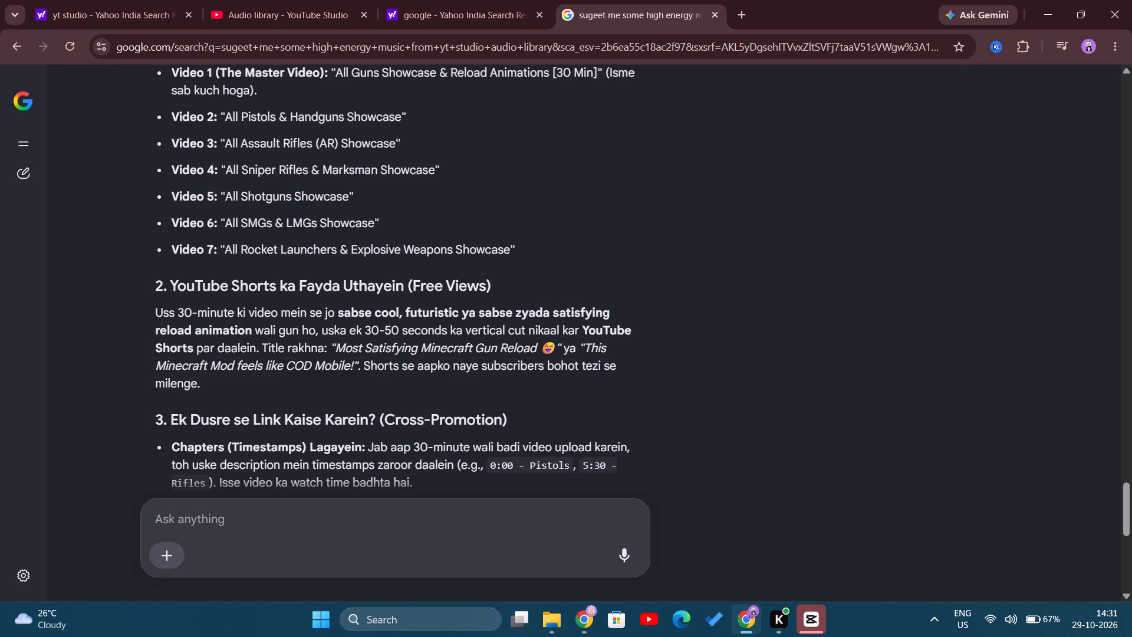
pyautogui.scroll(-1, 229, 249)
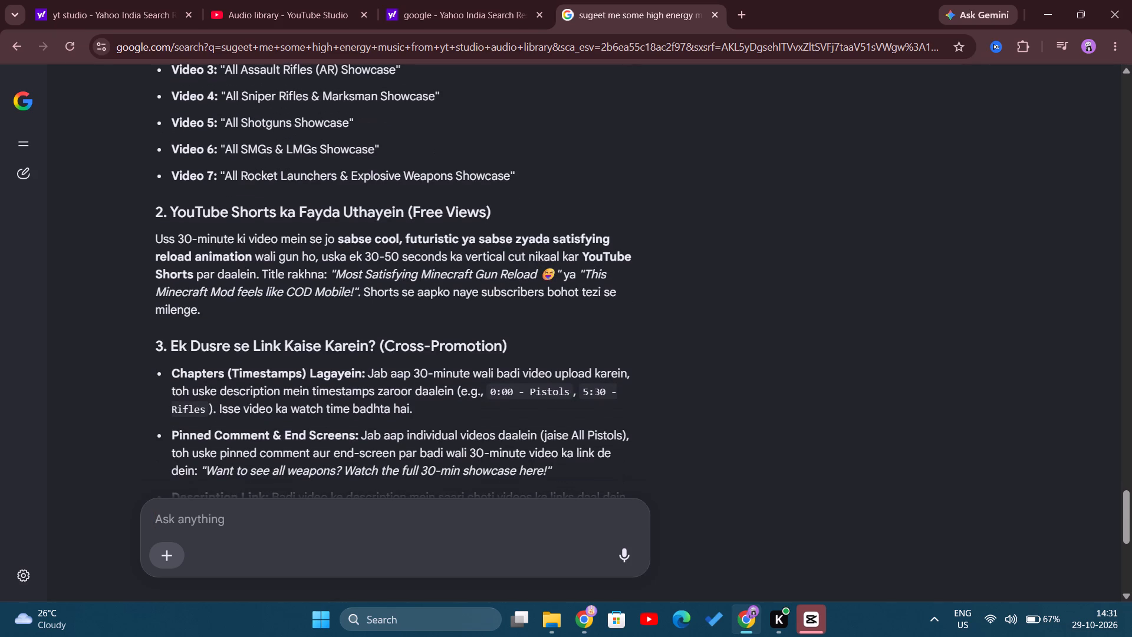
pyautogui.scroll(-3, 229, 249)
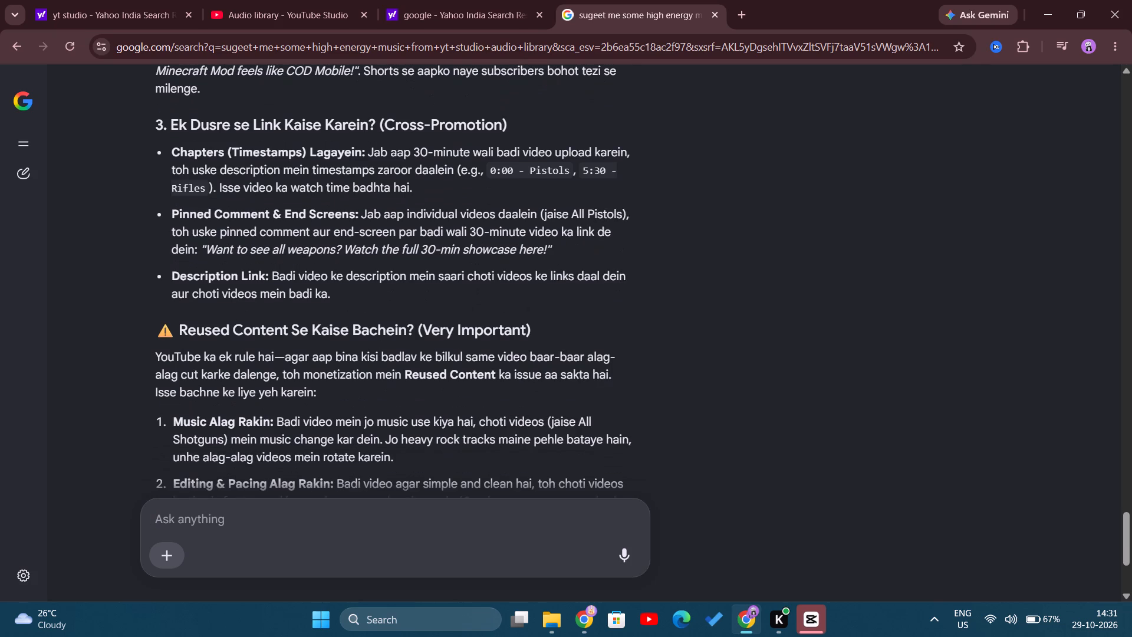
pyautogui.scroll(-2, 229, 249)
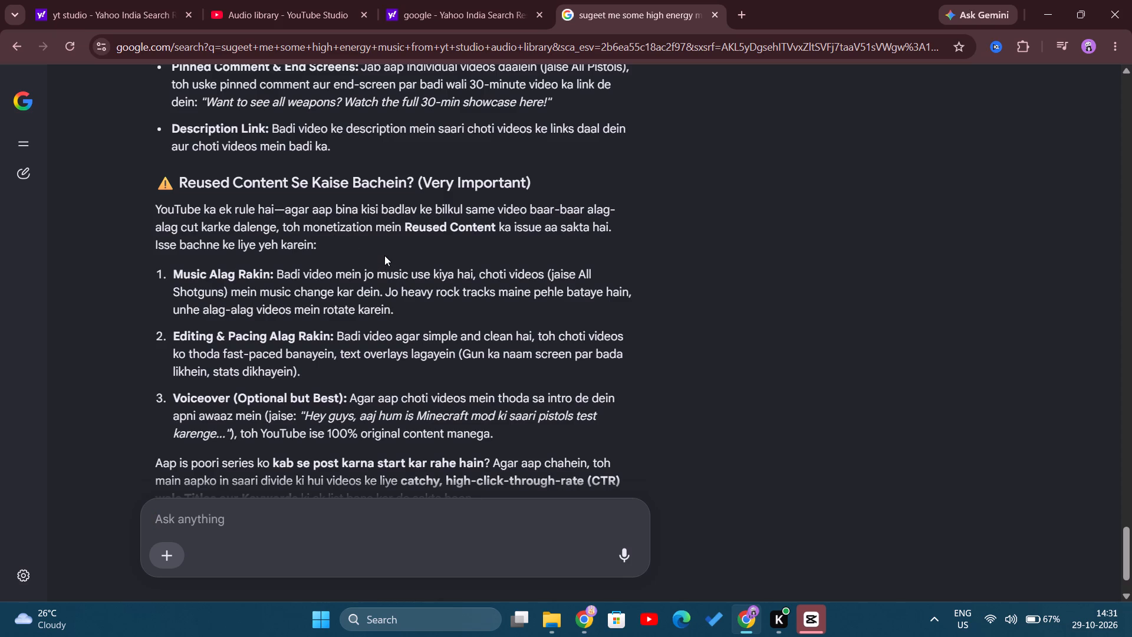
pyautogui.scroll(-2, 384, 255)
pyautogui.scroll(-3, 185, 264)
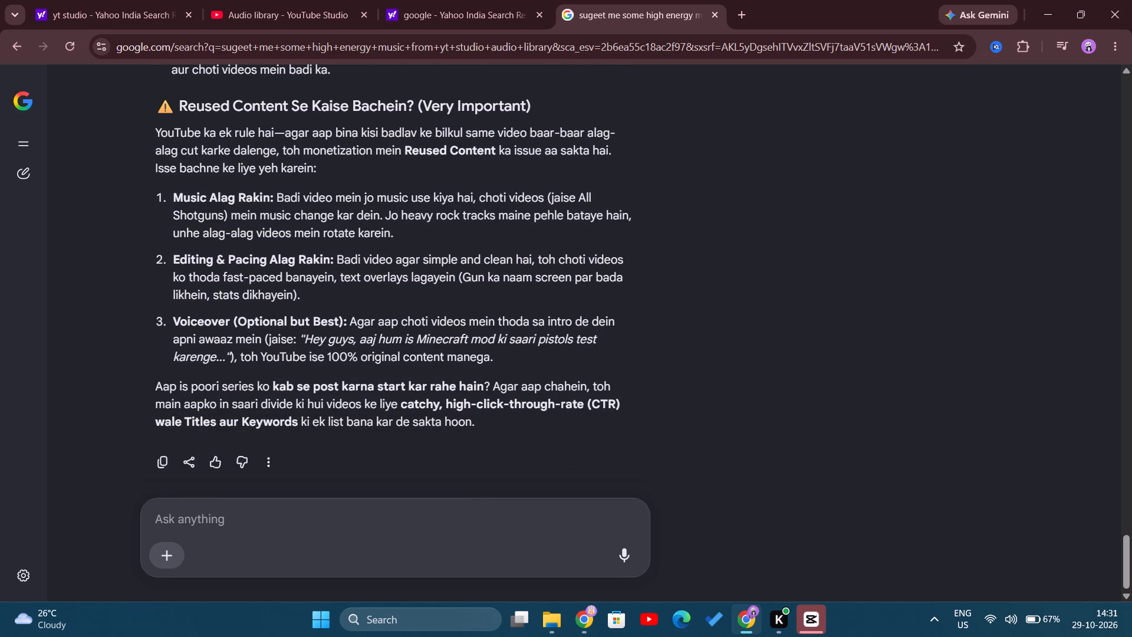
pyautogui.scroll(-1, 245, 264)
# Switch to CapCut, open project 1027, and preview its opening before returning the playhead to the start.
pyautogui.click(818, 622)
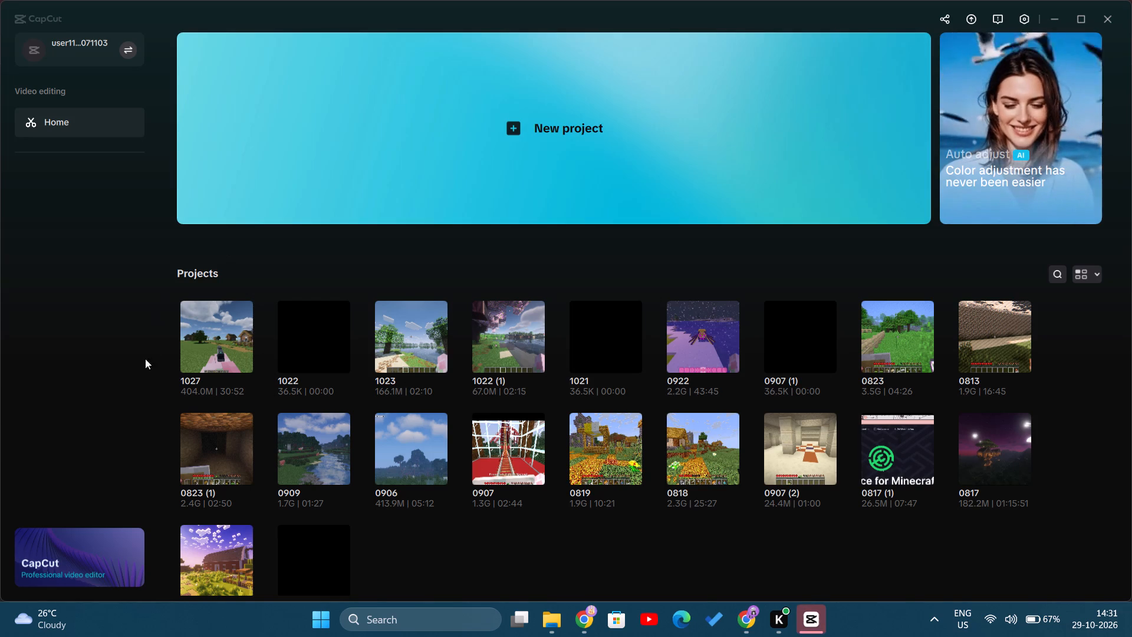
pyautogui.click(209, 358)
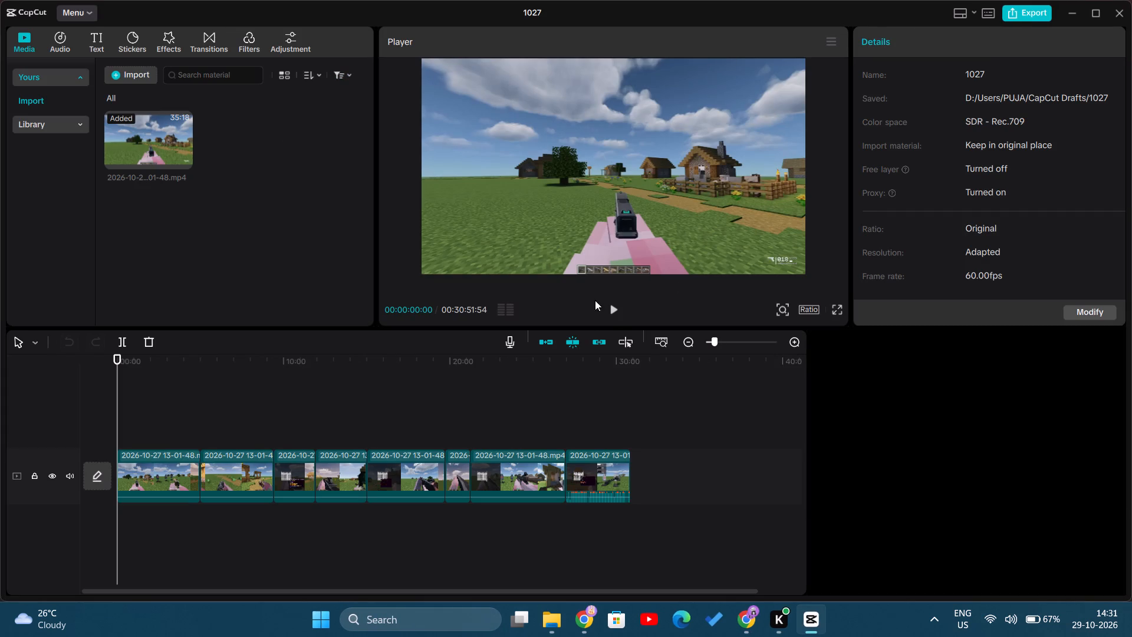
pyautogui.click(616, 312)
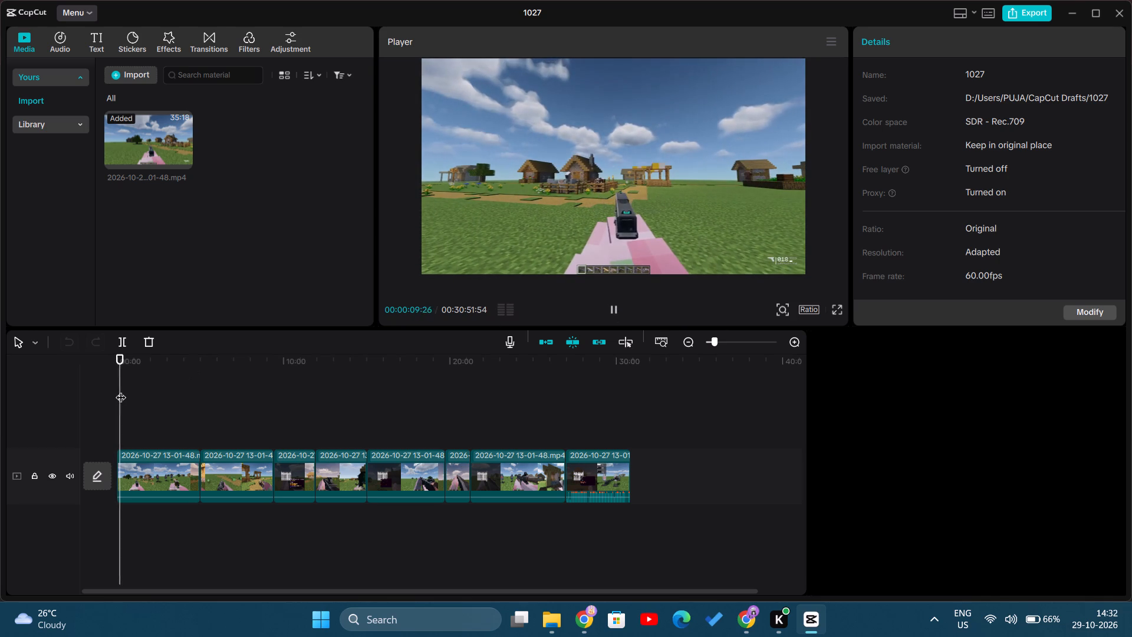
pyautogui.moveTo(121, 390); pyautogui.dragTo(108, 390)
# Switch to the YouTube Studio audio library in Chrome and clear the "Contains Iron Fist" filter.
pyautogui.click(735, 623)
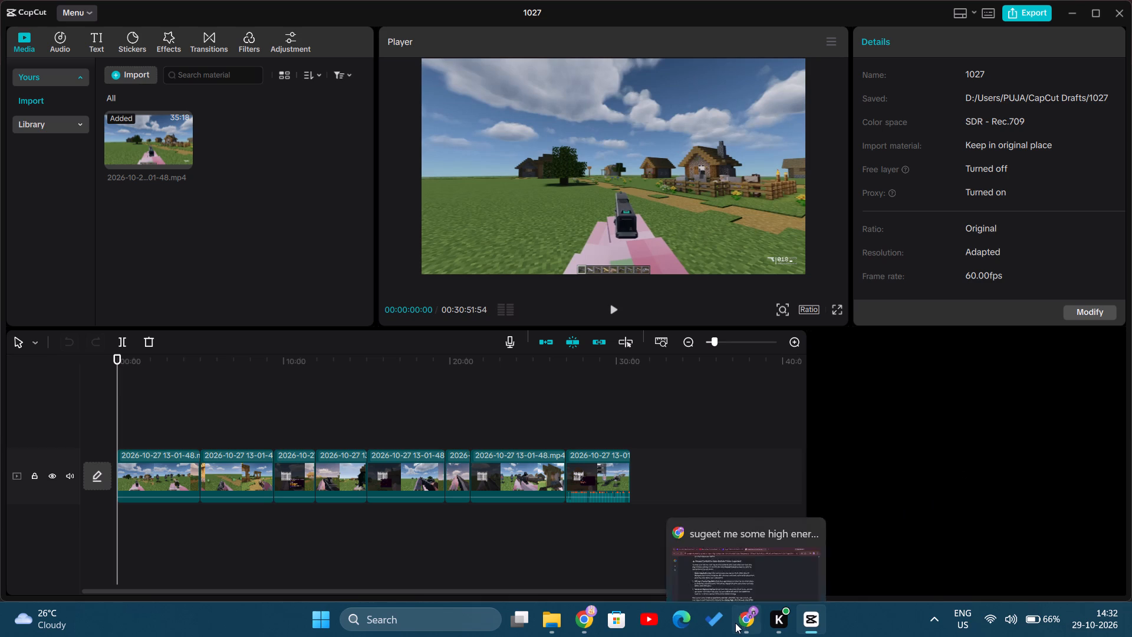
pyautogui.click(733, 619)
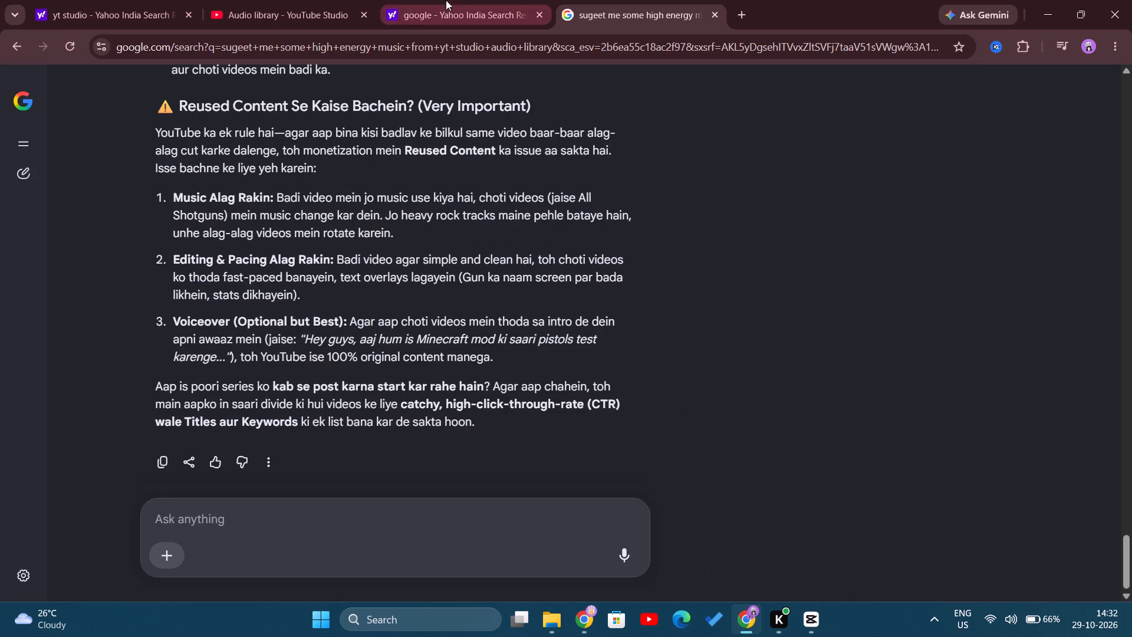
pyautogui.click(305, 0)
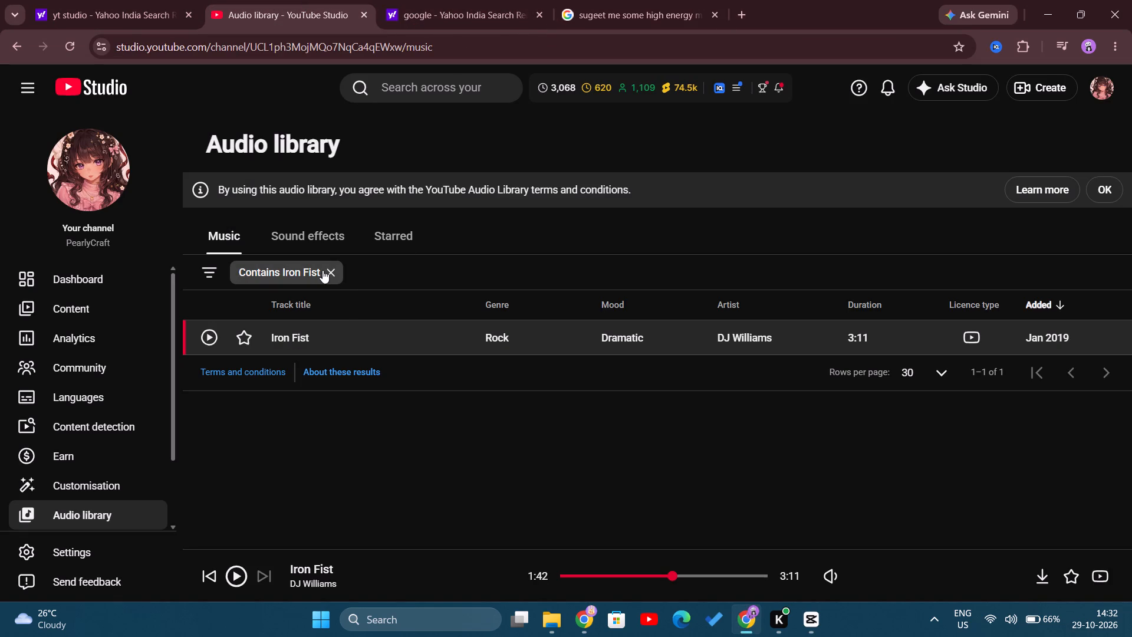
pyautogui.click(330, 270)
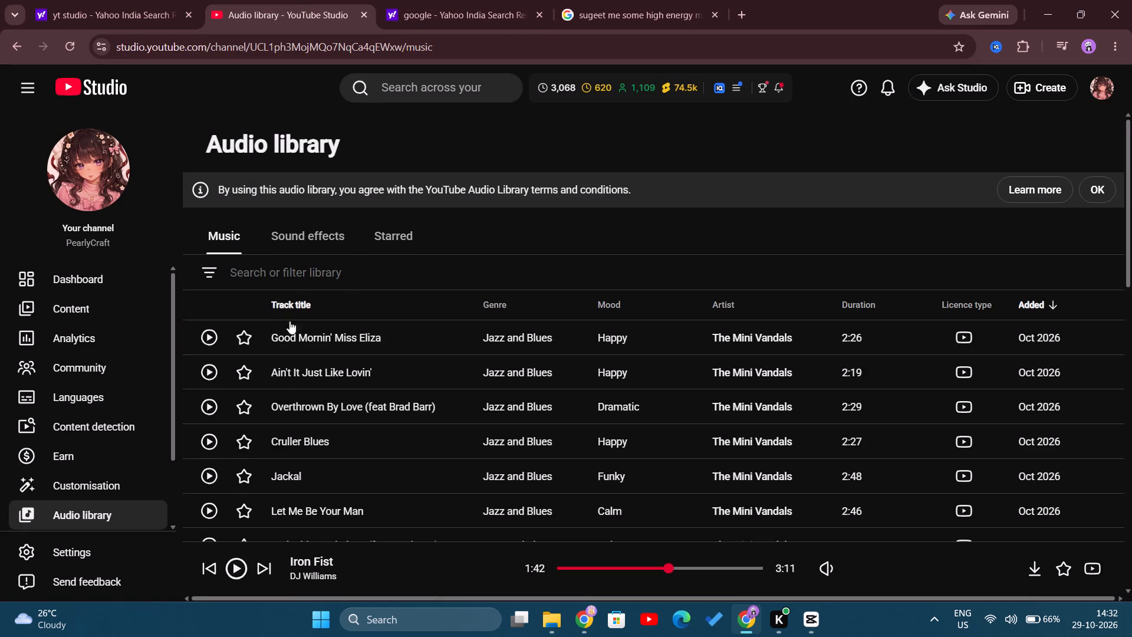
# Filter the audio library's music by the genre Alternative and Punk.
pyautogui.scroll(-3, 294, 336)
pyautogui.scroll(3, 294, 337)
pyautogui.click(304, 276)
pyautogui.click(283, 359)
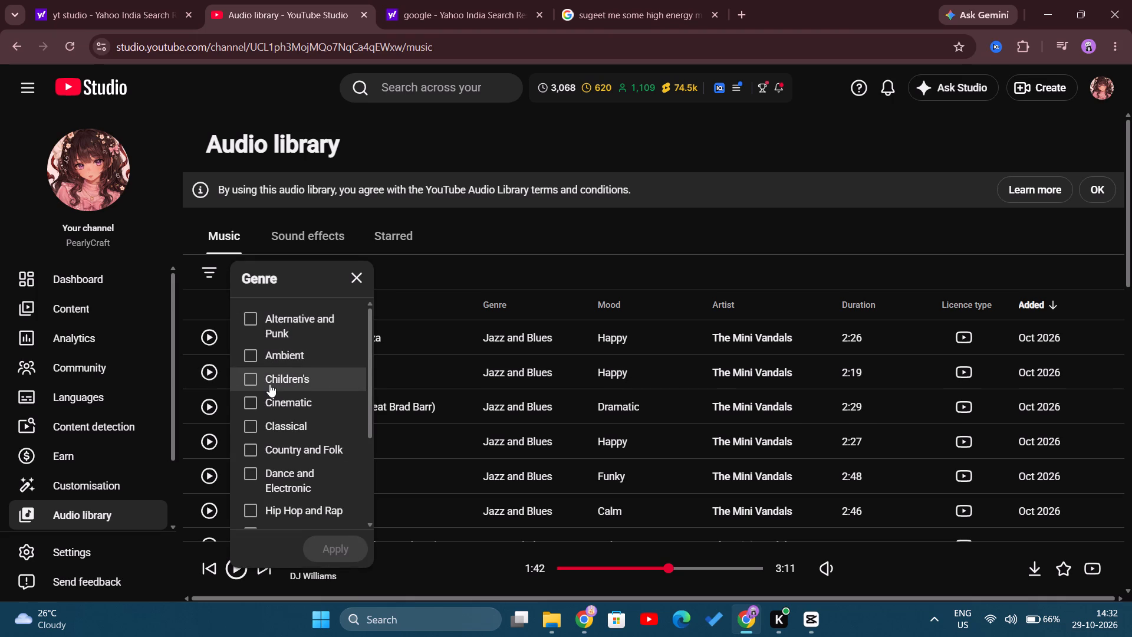
pyautogui.click(274, 326)
pyautogui.scroll(-4, 272, 385)
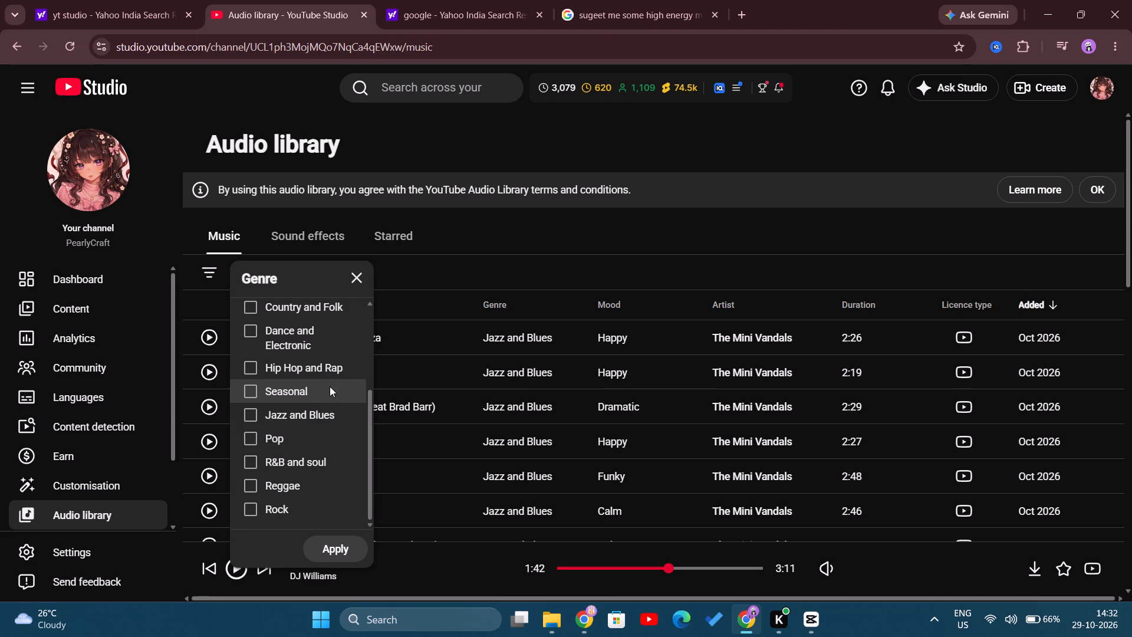
pyautogui.click(317, 547)
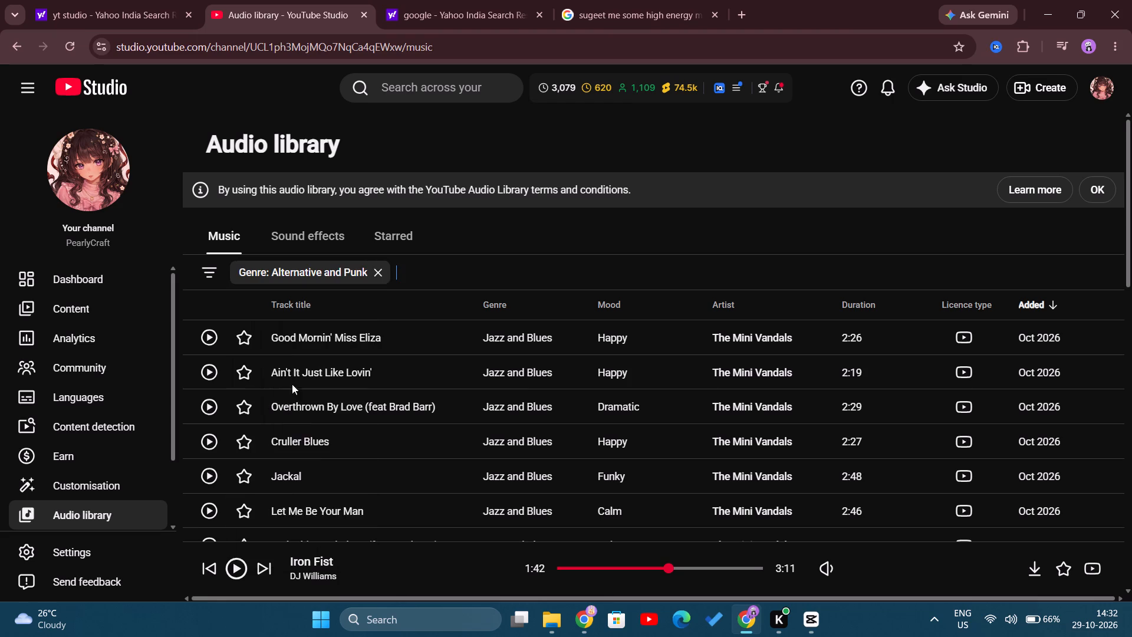
# Add a mood filter for Bright and Angry to the music list.
pyautogui.click(432, 274)
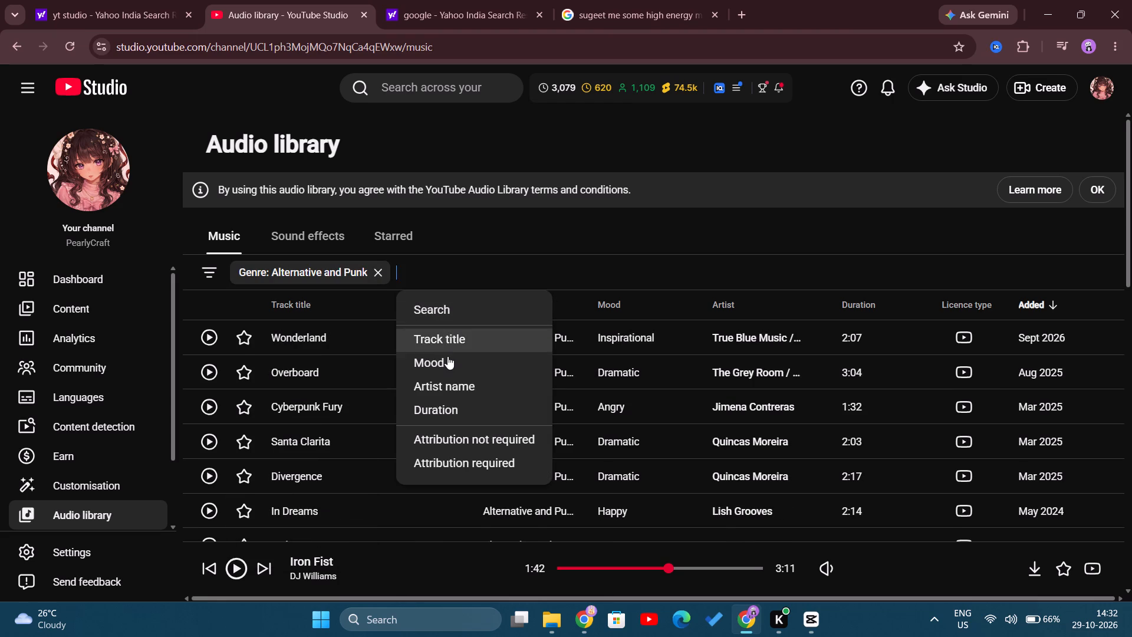
pyautogui.click(447, 358)
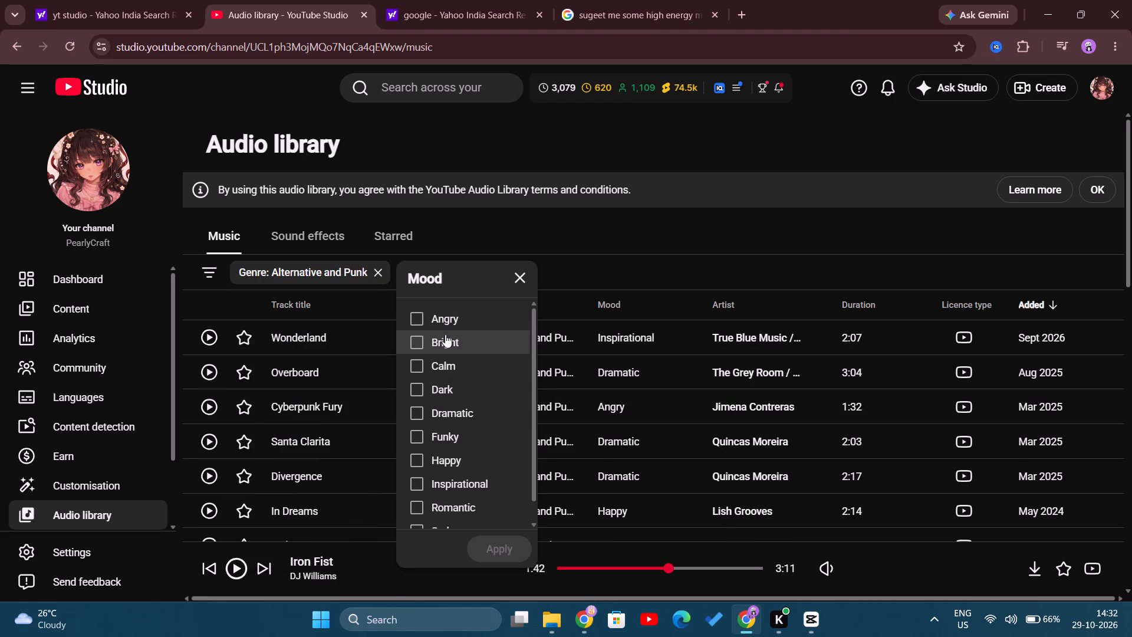
pyautogui.click(444, 338)
pyautogui.click(445, 464)
pyautogui.scroll(-2, 445, 482)
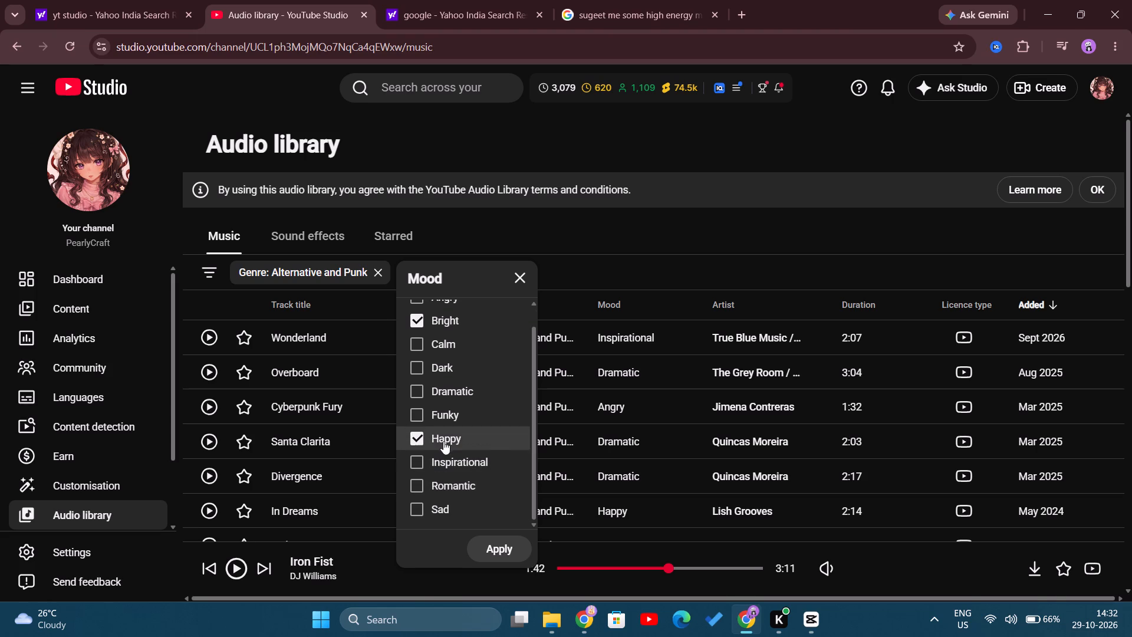
pyautogui.scroll(1, 446, 389)
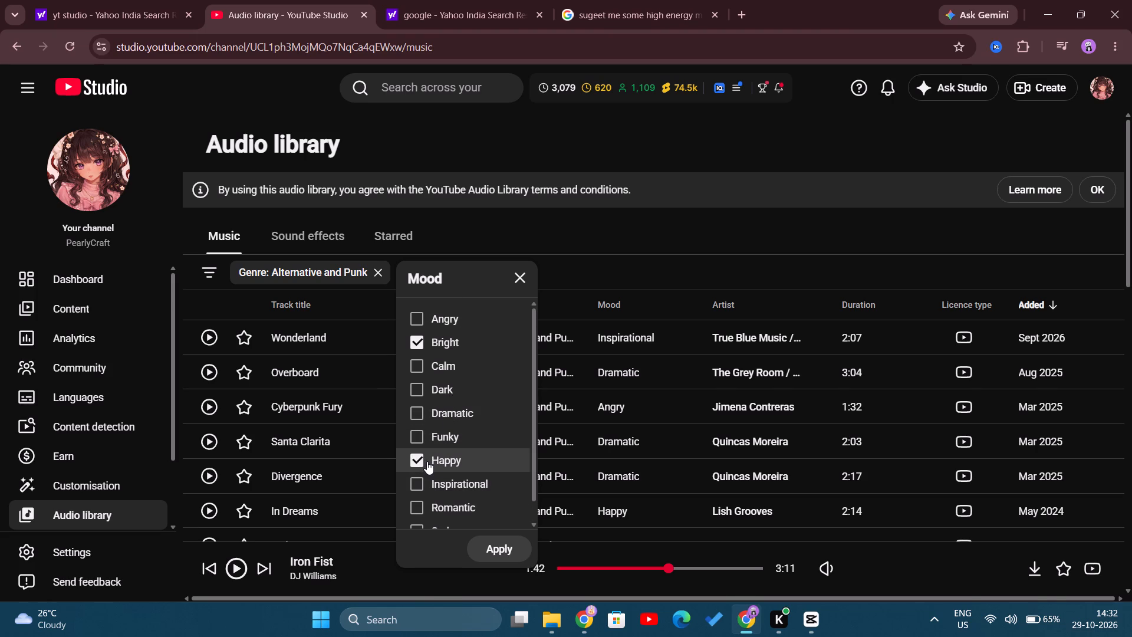
pyautogui.click(426, 461)
pyautogui.click(439, 311)
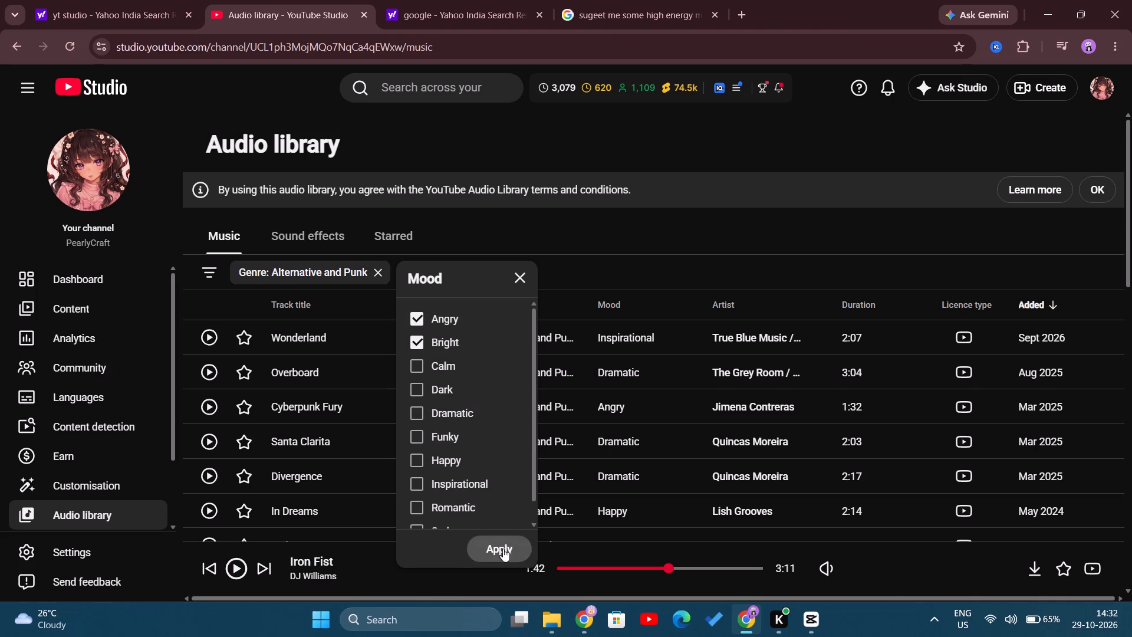
pyautogui.click(503, 549)
# Audition the tracks Cyberpunk Fury and 6 Shots, sampling several points in each.
pyautogui.click(203, 339)
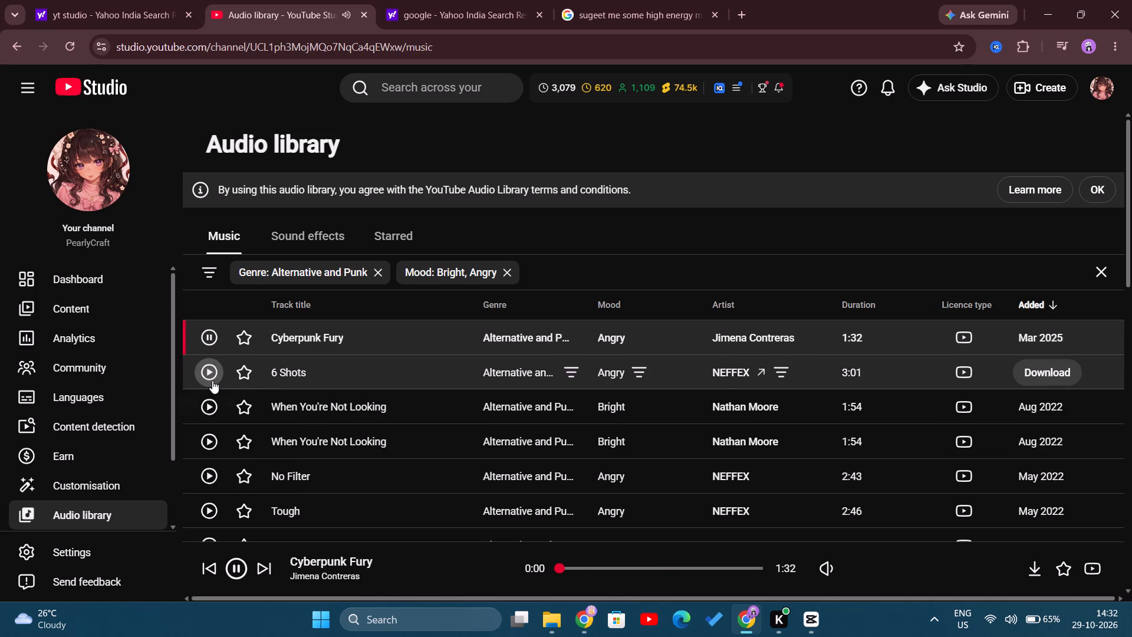
pyautogui.click(590, 574)
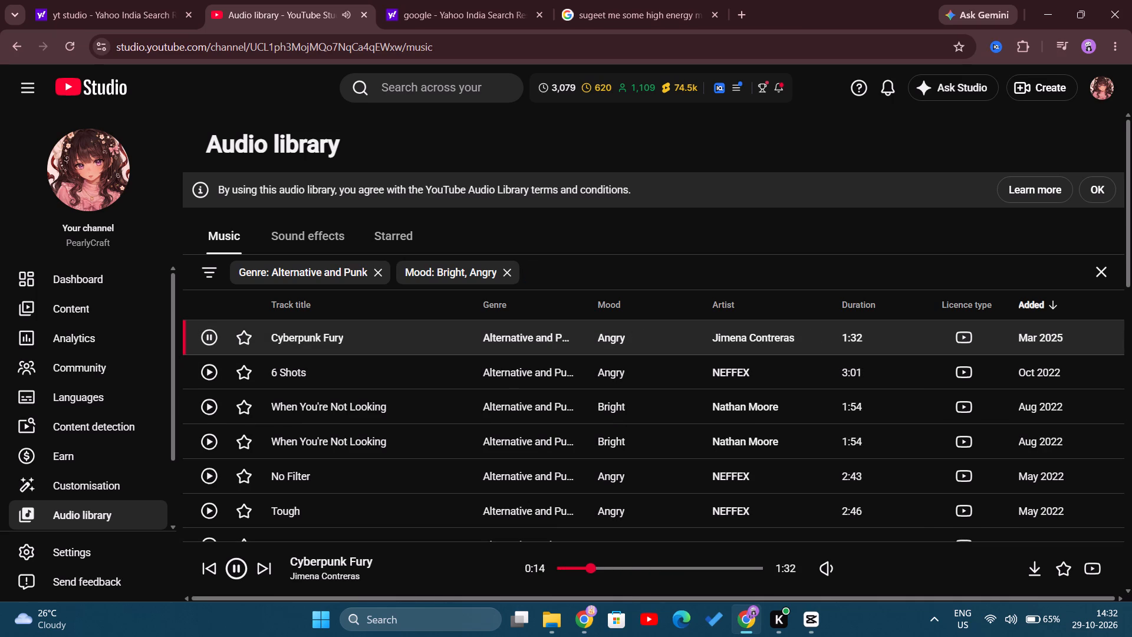
pyautogui.click(627, 570)
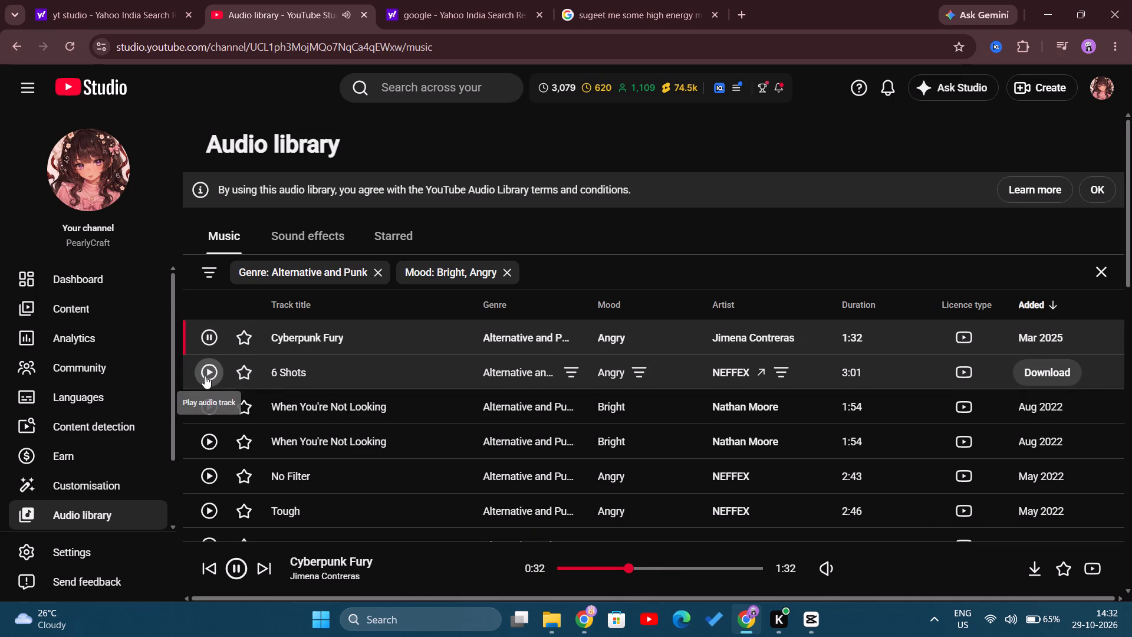
pyautogui.click(205, 376)
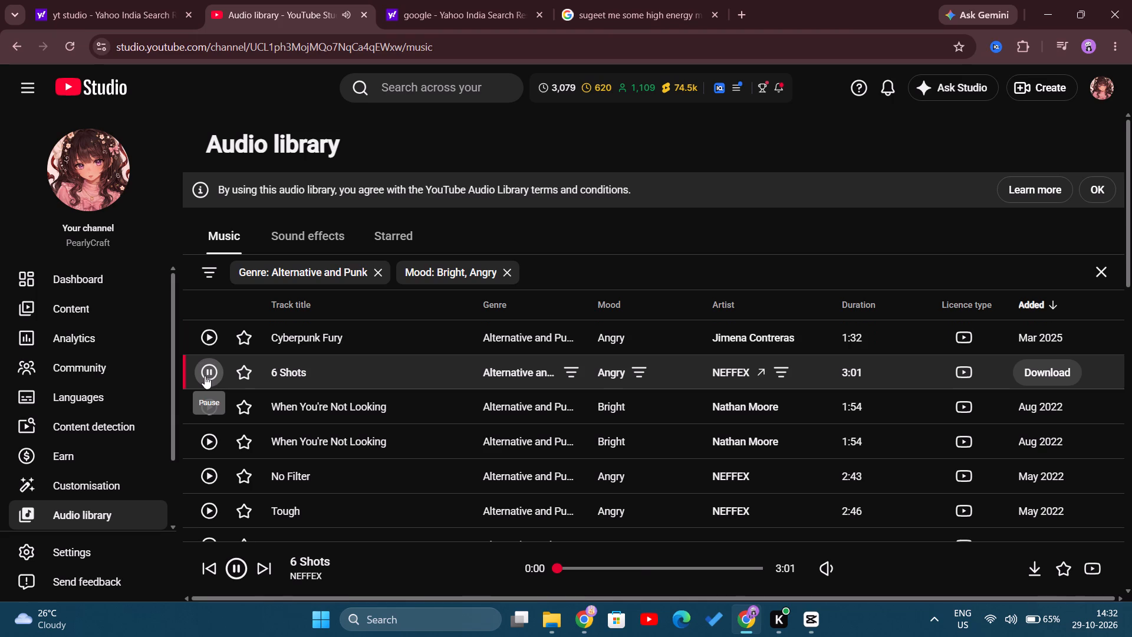
pyautogui.click(588, 572)
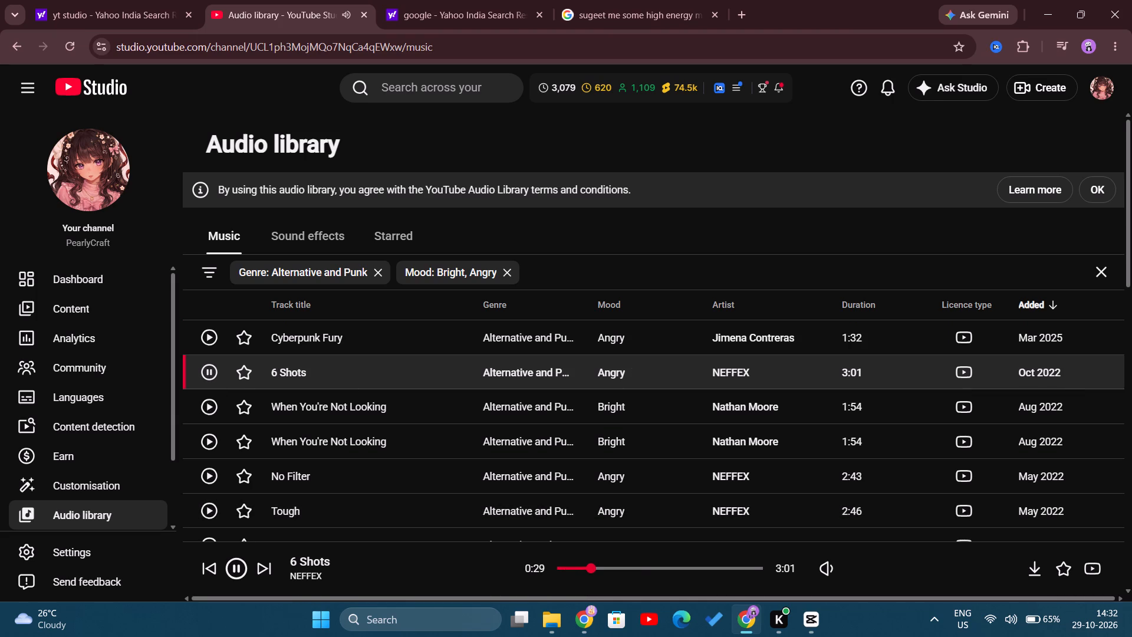
pyautogui.click(639, 570)
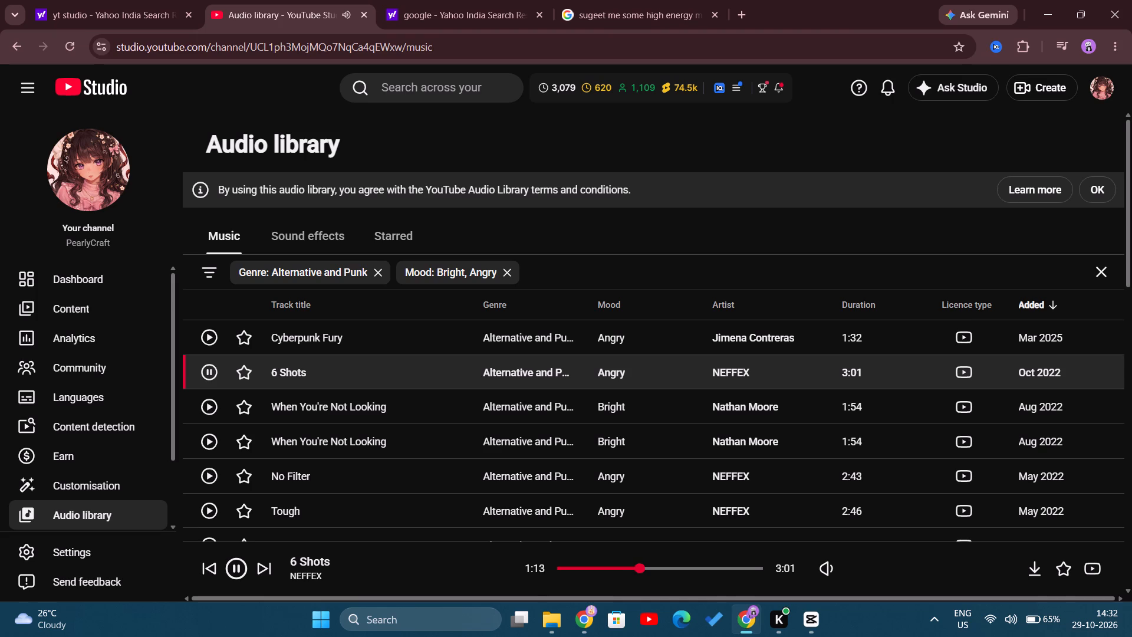
# Download the track 6 Shots by NEFFEX from the audio library.
pyautogui.scroll(-2, 255, 409)
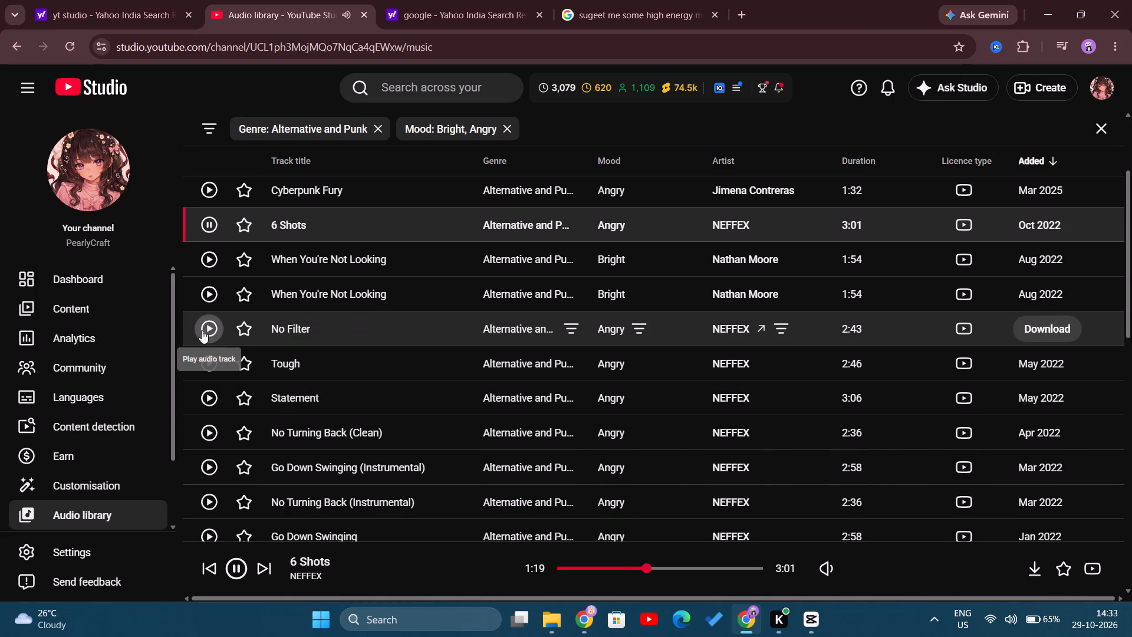
pyautogui.click(1038, 217)
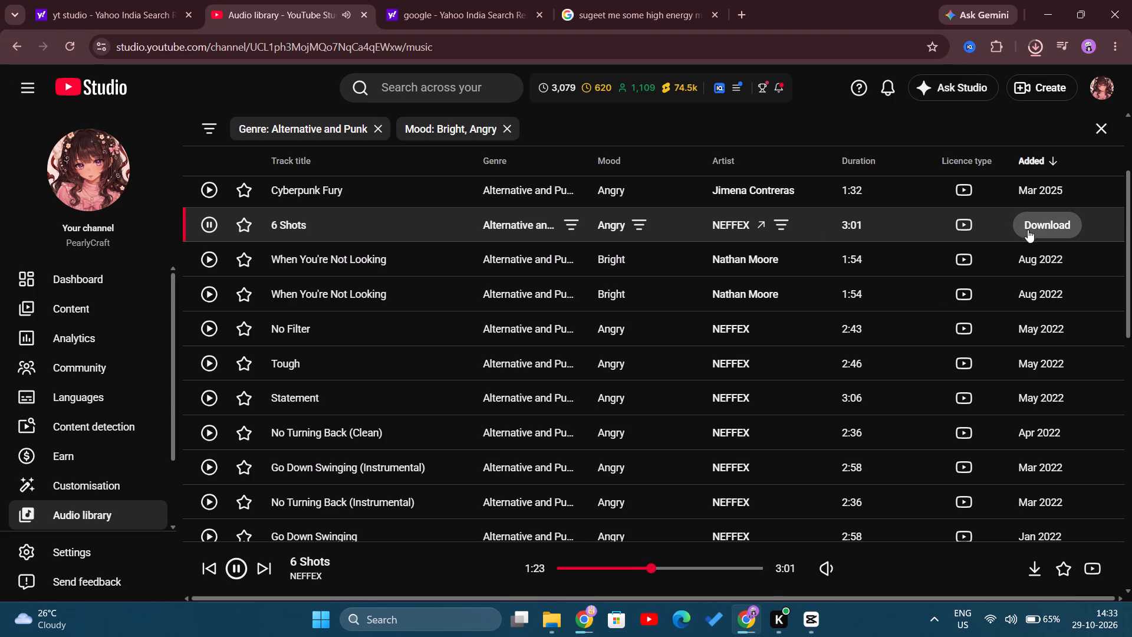
# Switch to CapCut and import the downloaded 6 Shots track from the Downloads folder as extracted audio.
pyautogui.click(808, 626)
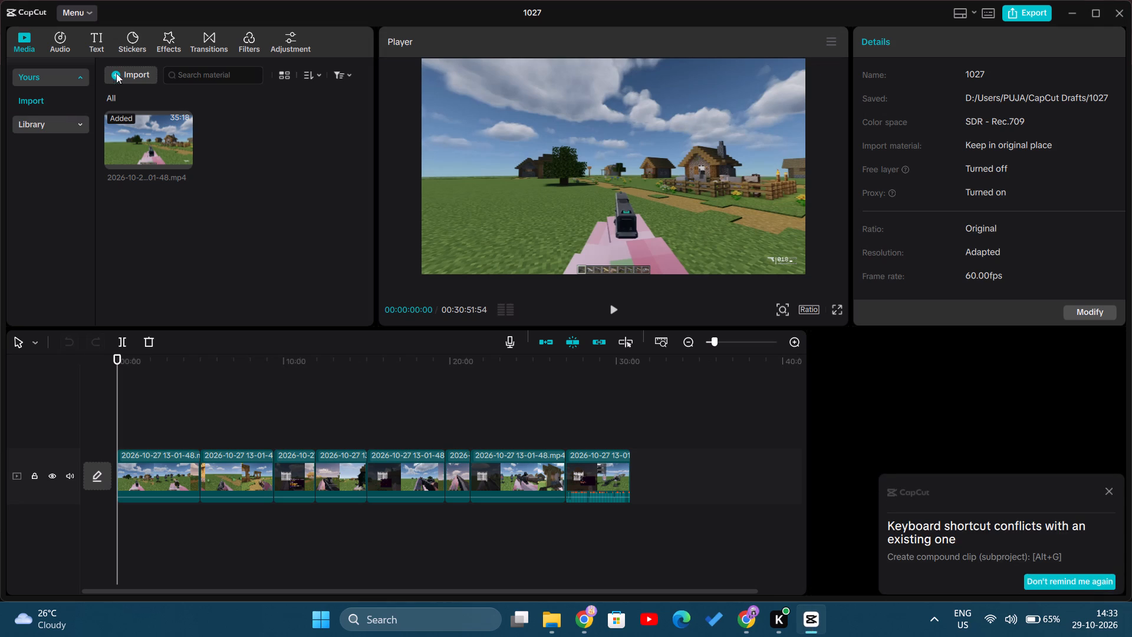
pyautogui.click(61, 45)
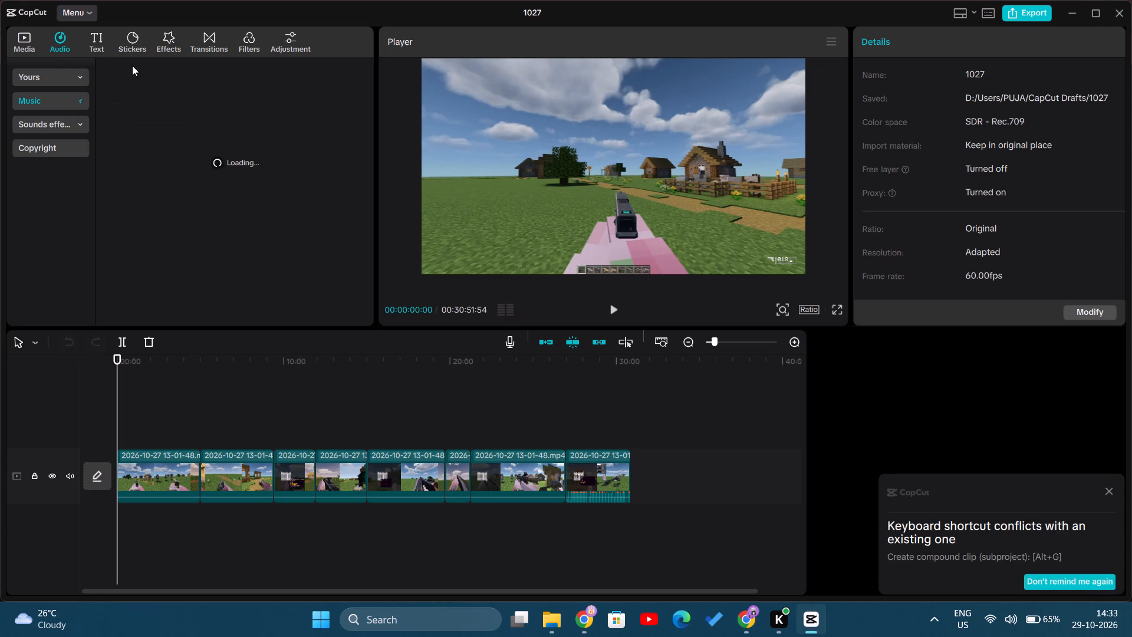
pyautogui.click(83, 75)
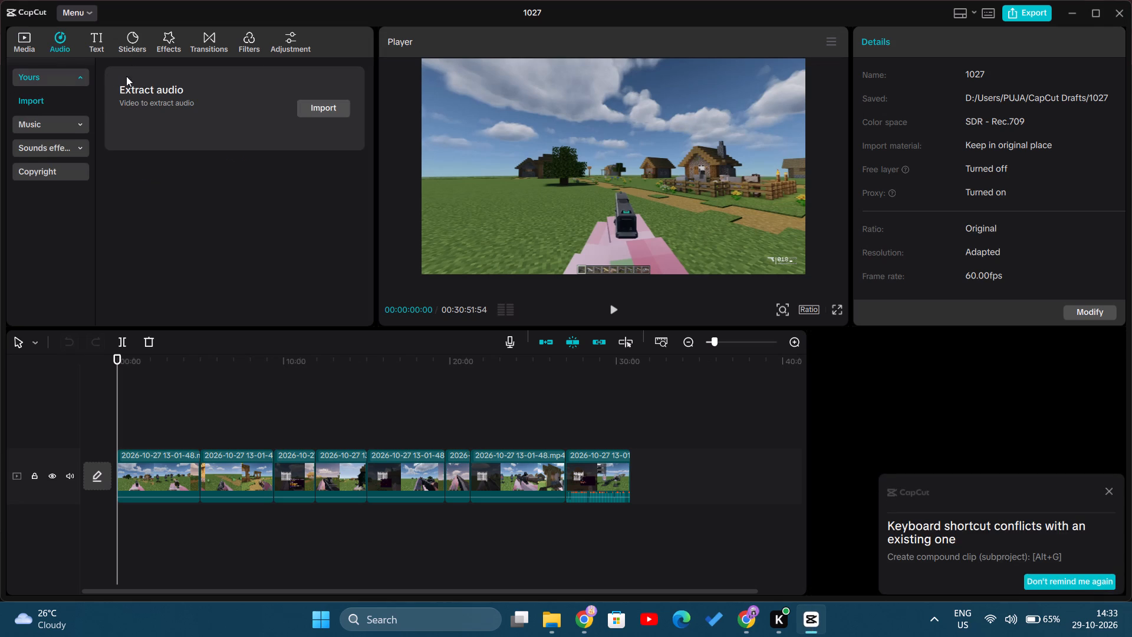
pyautogui.click(327, 106)
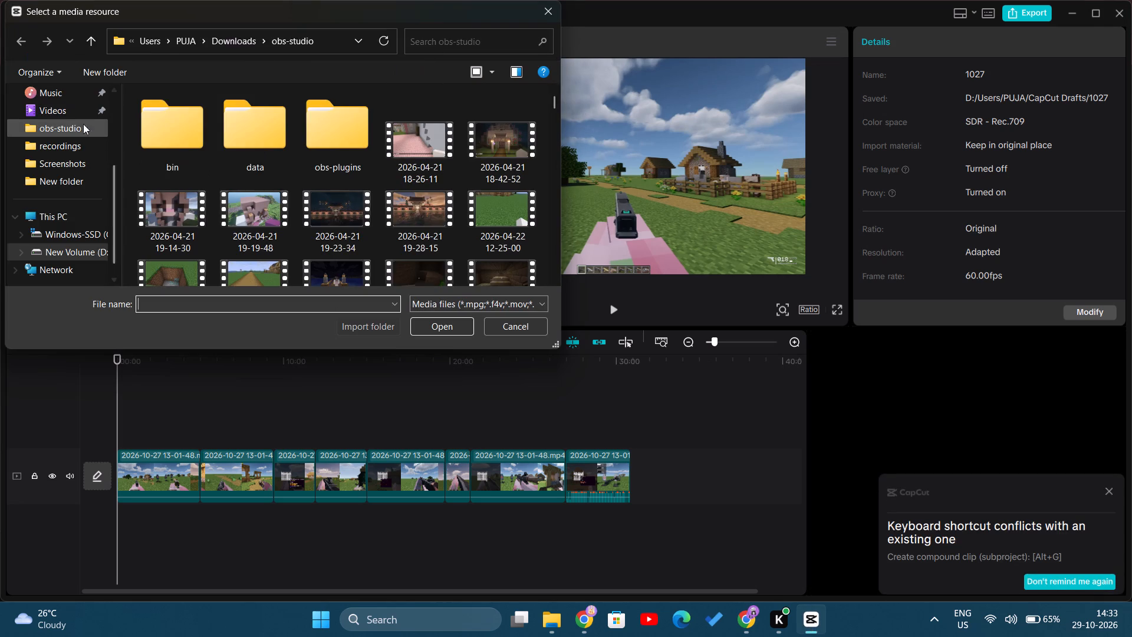
pyautogui.scroll(5, 66, 166)
pyautogui.click(67, 168)
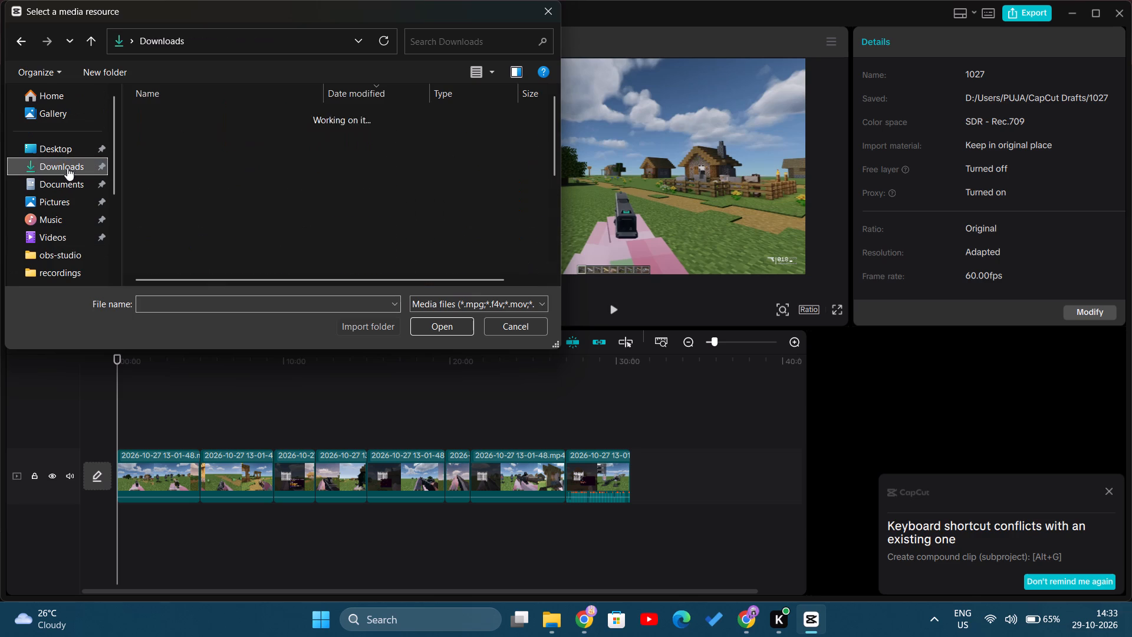
pyautogui.click(186, 139)
pyautogui.click(443, 321)
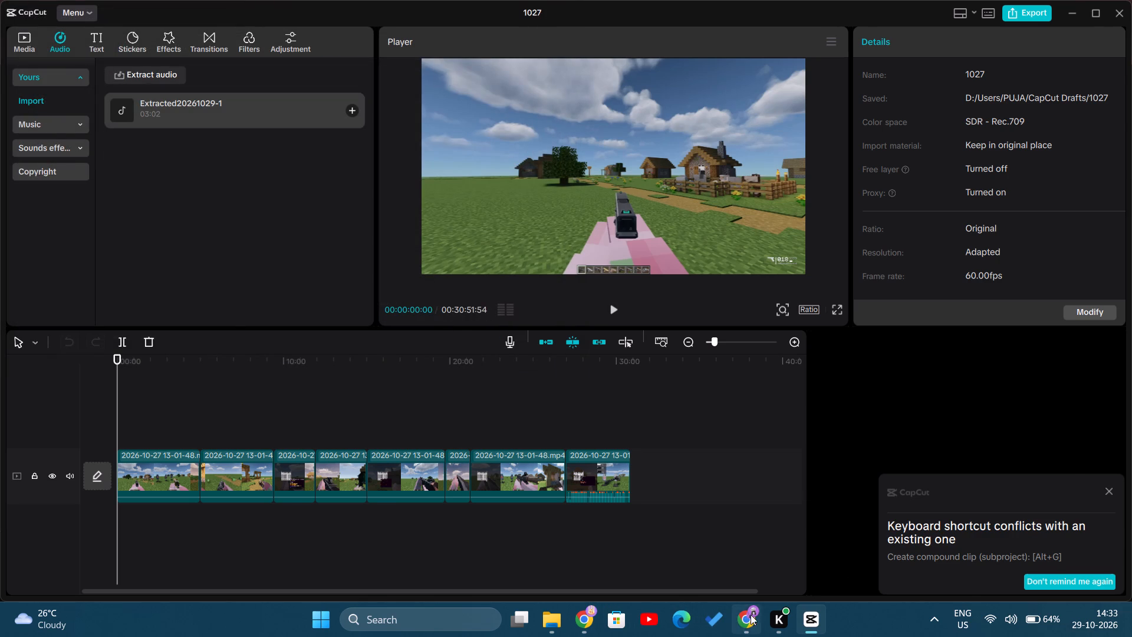
# Pause the 6 Shots preview in the YouTube Studio audio library and return to CapCut.
pyautogui.click(751, 615)
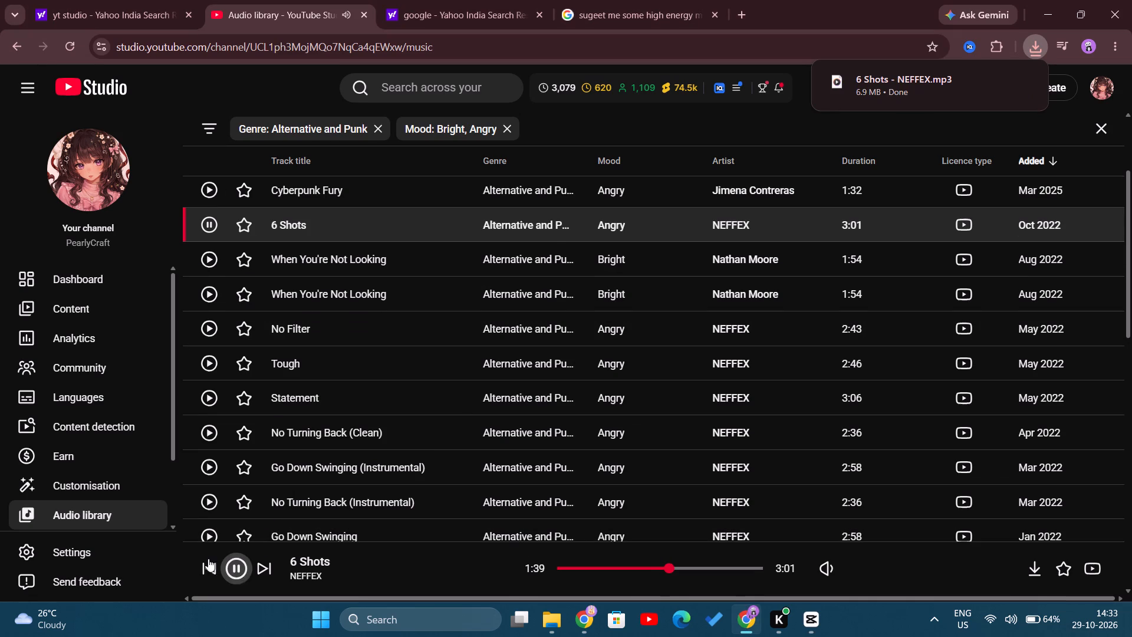
pyautogui.click(242, 564)
pyautogui.click(807, 631)
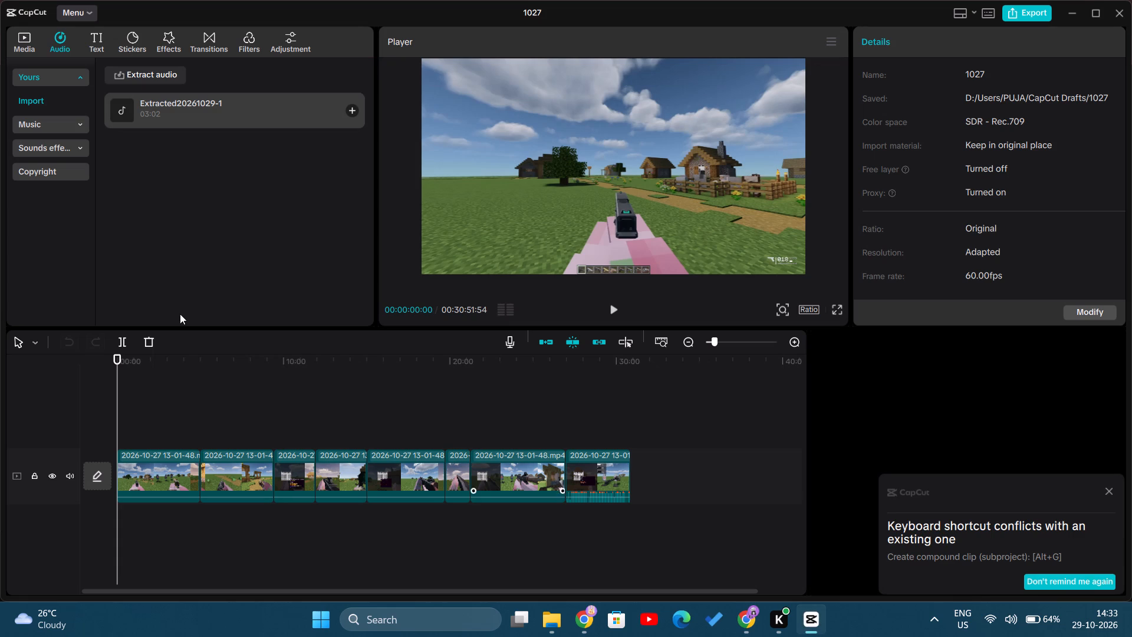
# Place the extracted music at the very start of the timeline, on an audio track below the video clips.
pyautogui.moveTo(152, 109); pyautogui.dragTo(114, 435)
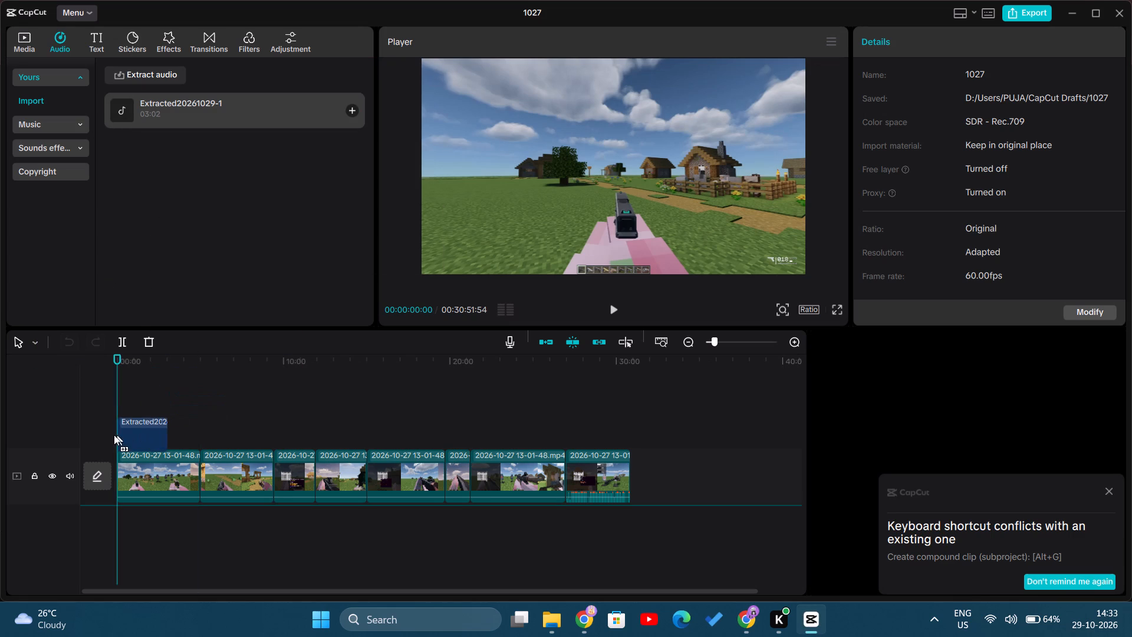
pyautogui.moveTo(114, 435); pyautogui.dragTo(119, 432)
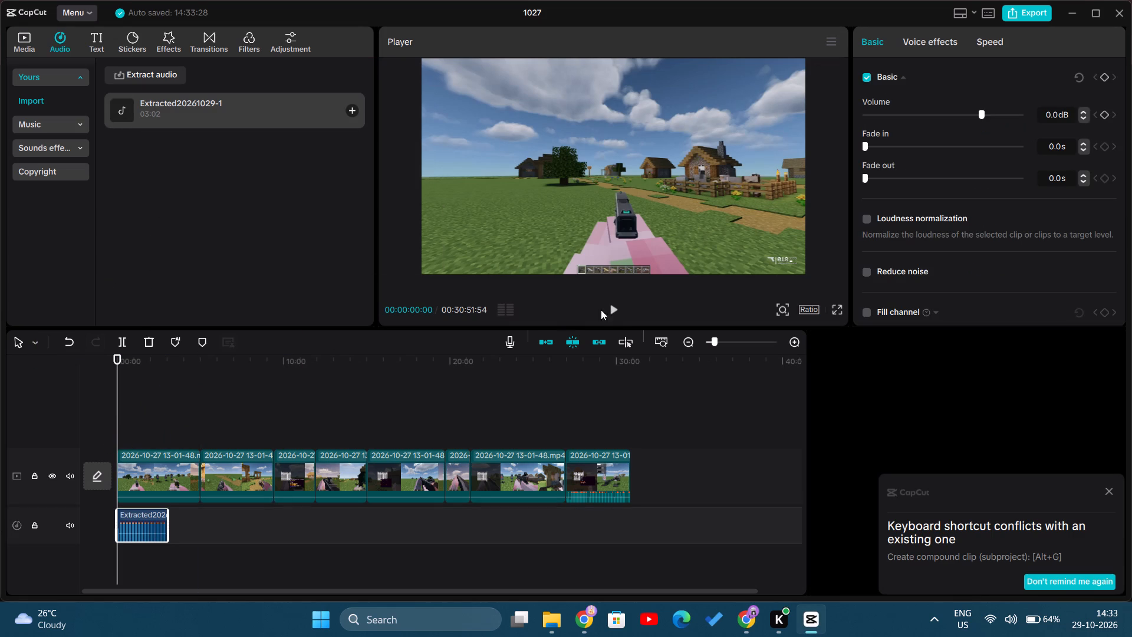
# Play the project with the music and lower the music clip's volume to about -10.4 dB.
pyautogui.click(607, 314)
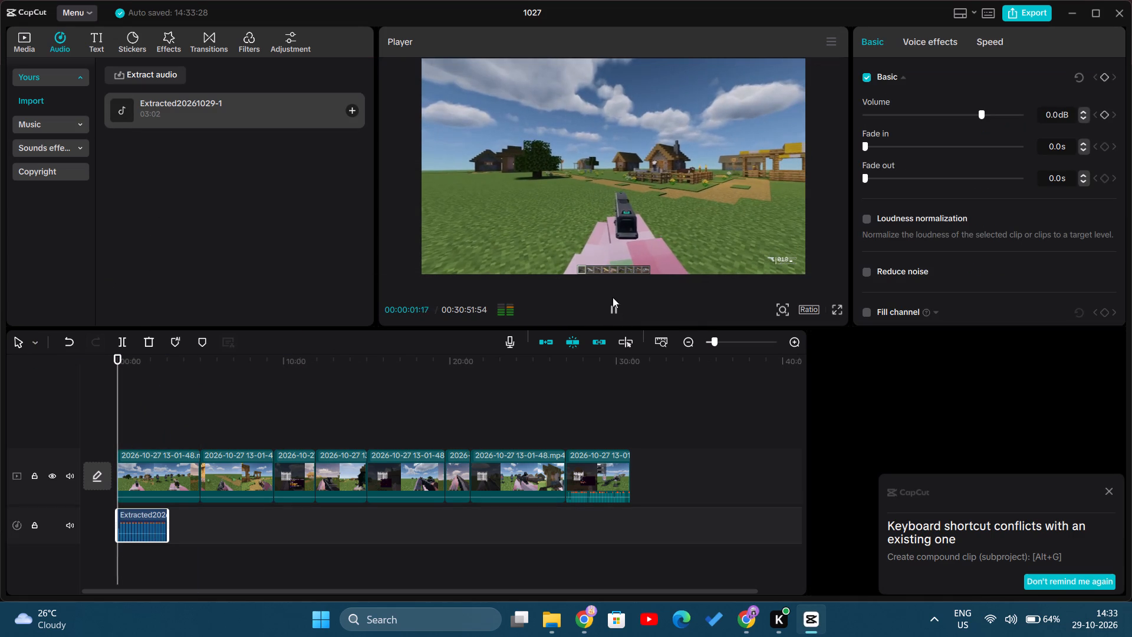
pyautogui.click(134, 520)
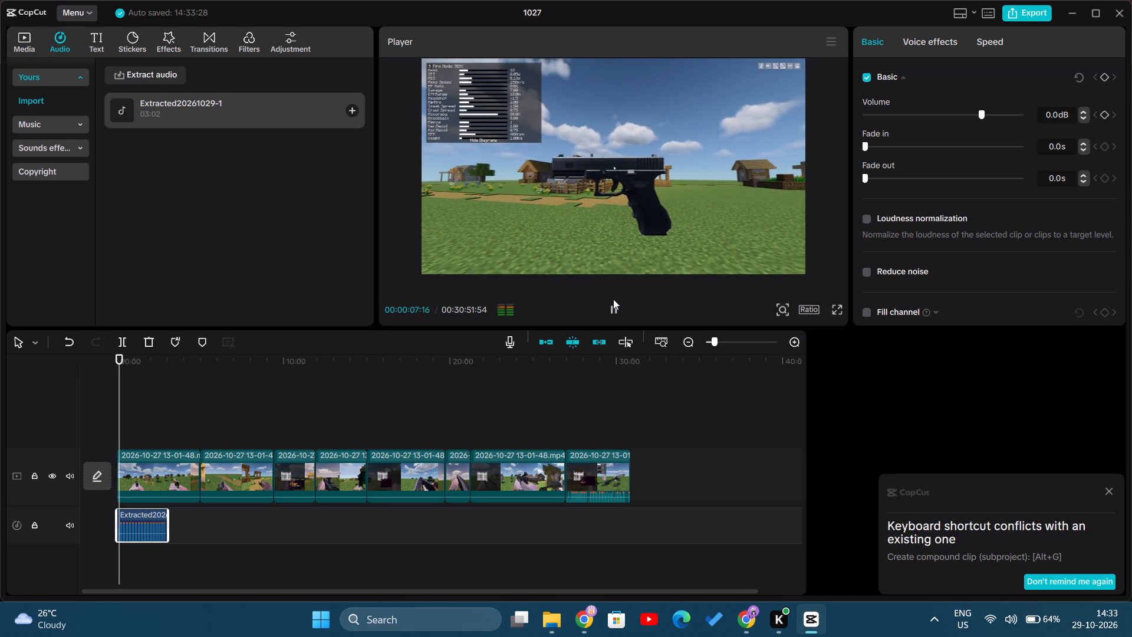
pyautogui.moveTo(980, 108); pyautogui.dragTo(959, 113)
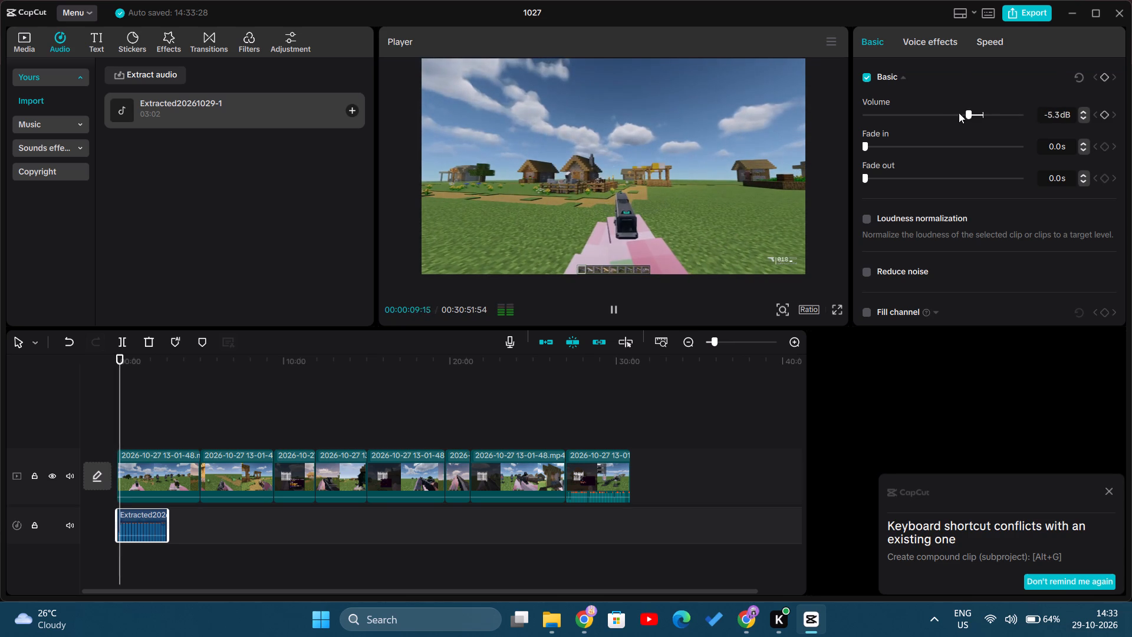
pyautogui.moveTo(959, 113); pyautogui.dragTo(954, 115)
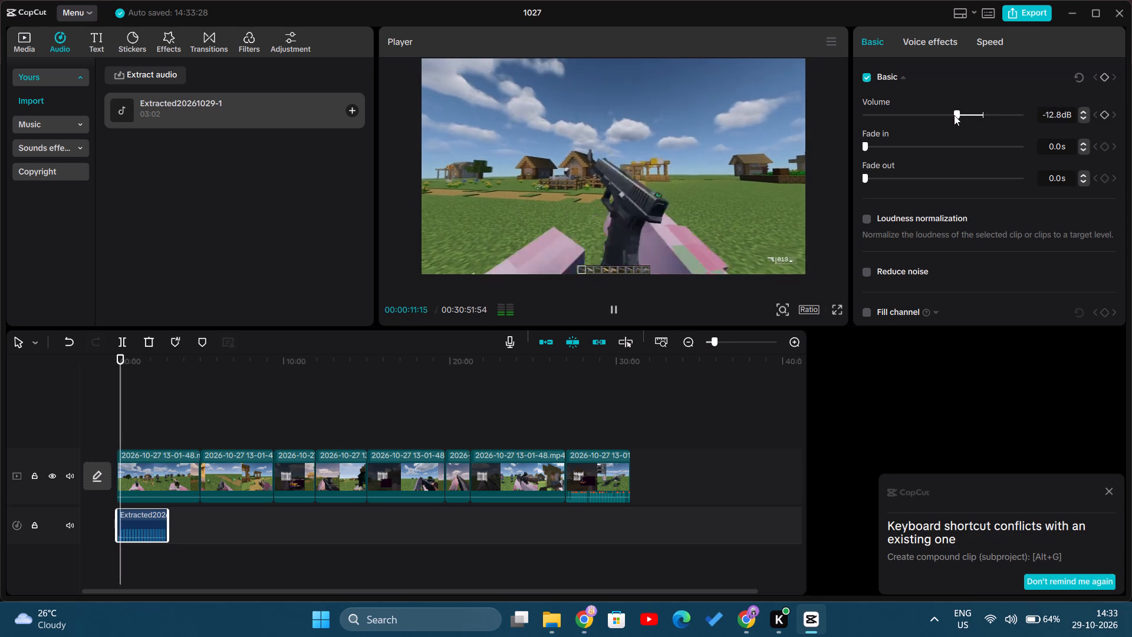
pyautogui.moveTo(954, 115); pyautogui.dragTo(949, 114)
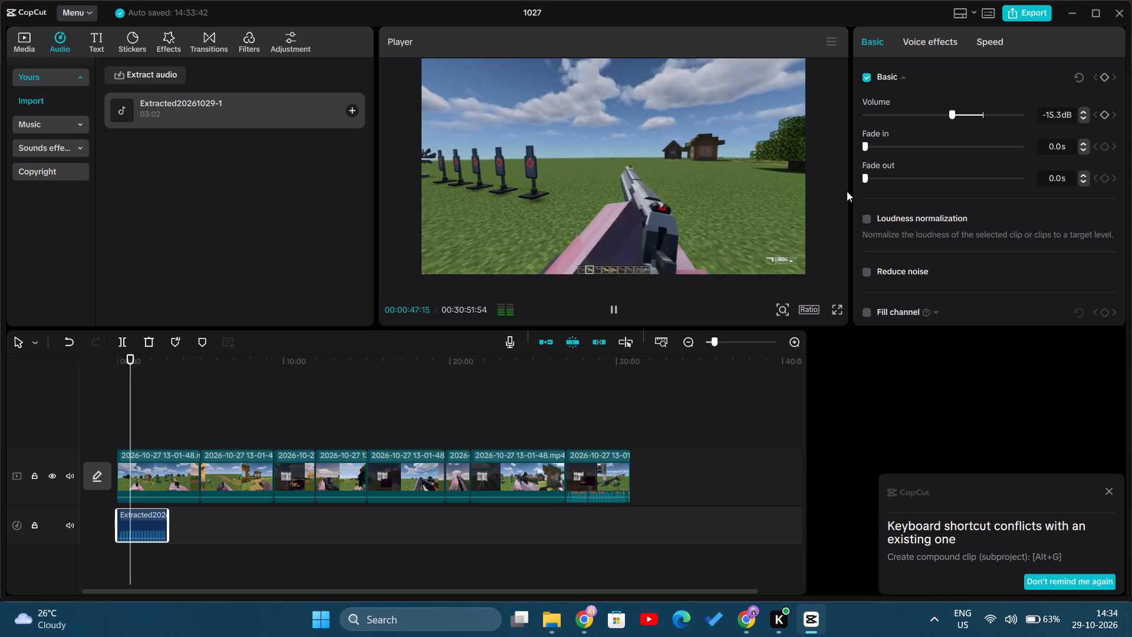
pyautogui.moveTo(951, 108); pyautogui.dragTo(960, 113)
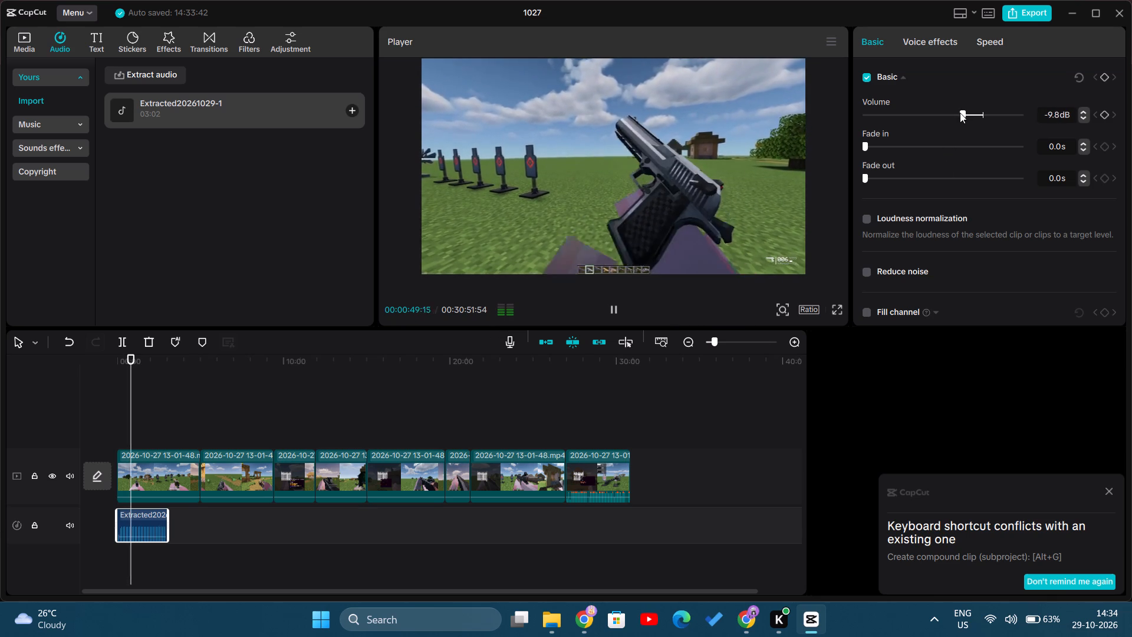
pyautogui.moveTo(960, 113); pyautogui.dragTo(959, 113)
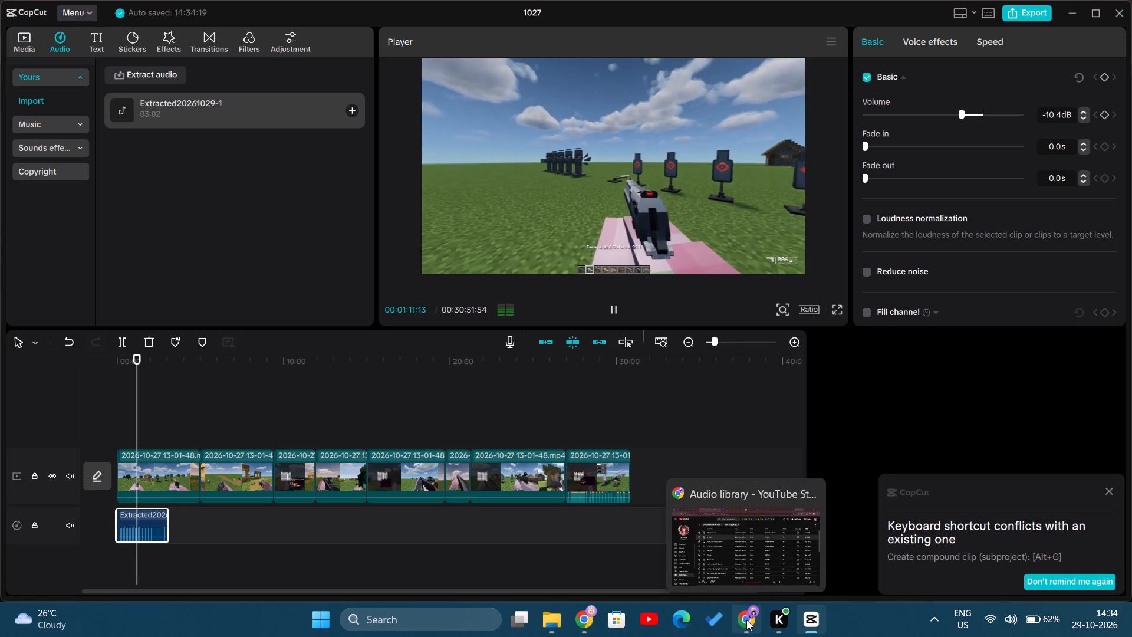
pyautogui.click(617, 317)
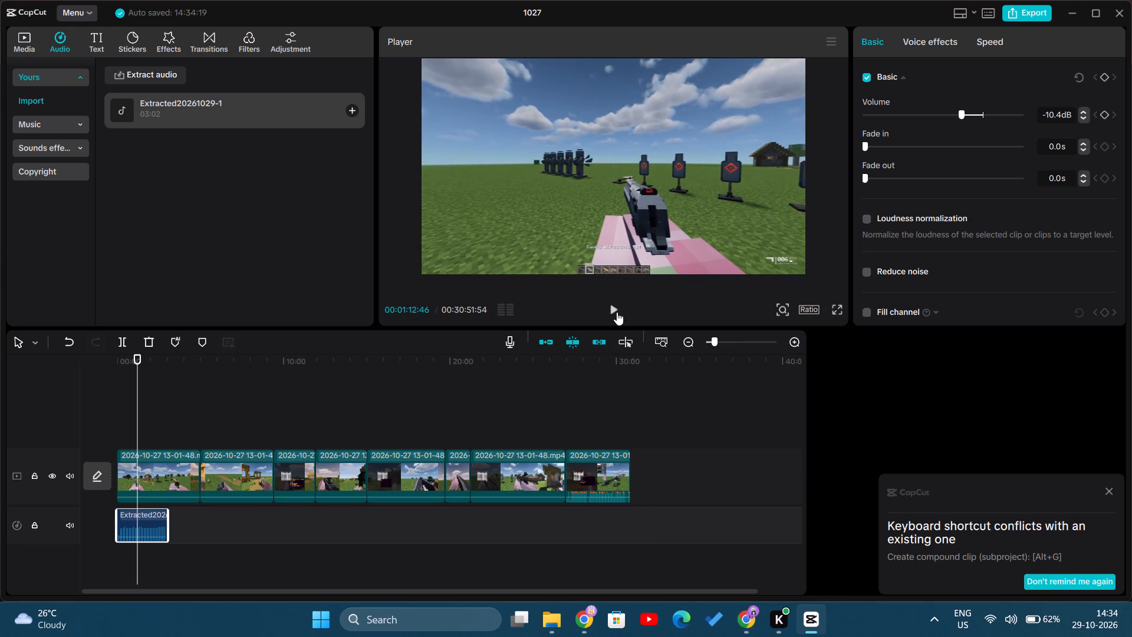
# In a new Chrome tab, open YouTube and the Weaponry channel's Daffa's Arsenal Pack - All Weapons Showcase video.
pyautogui.click(745, 618)
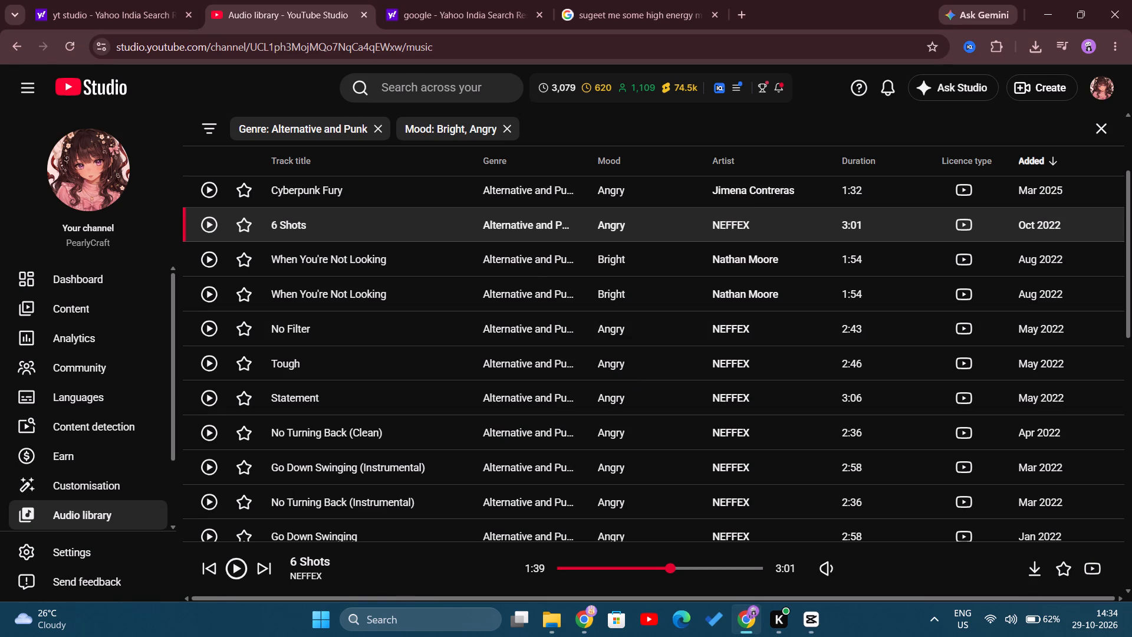
pyautogui.click(740, 18)
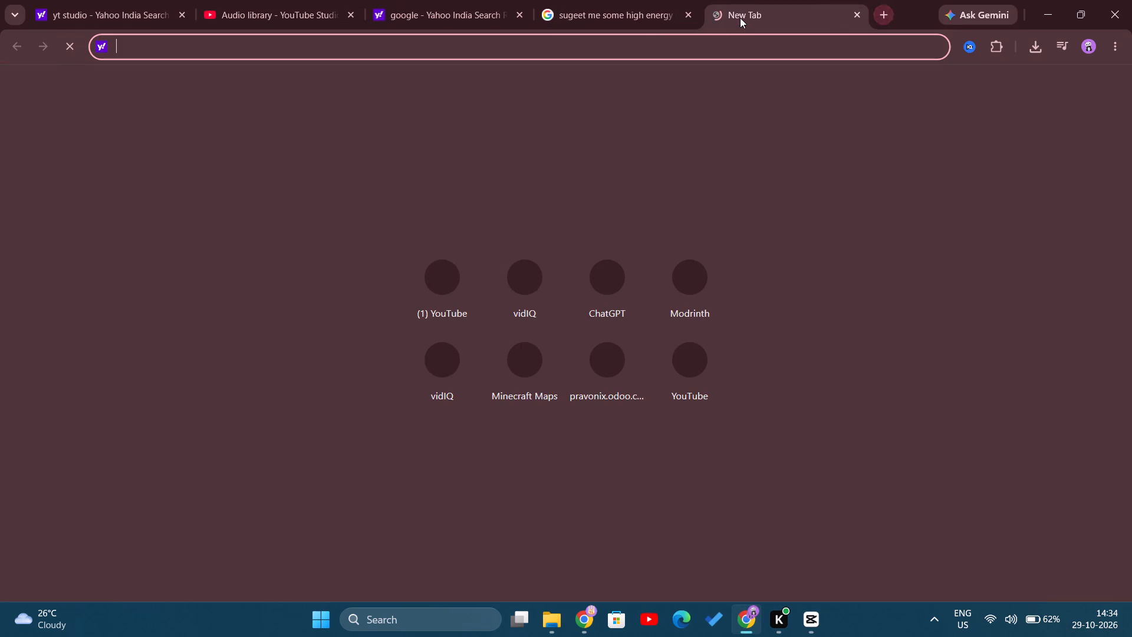
pyautogui.press('y')
pyautogui.press('Return')
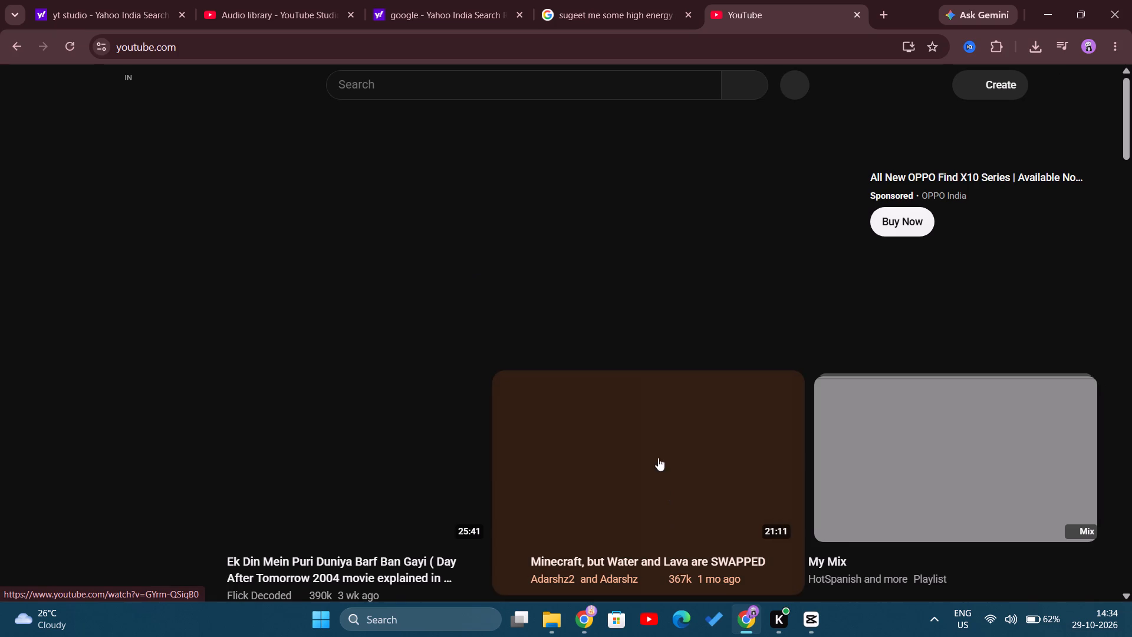
pyautogui.click(84, 376)
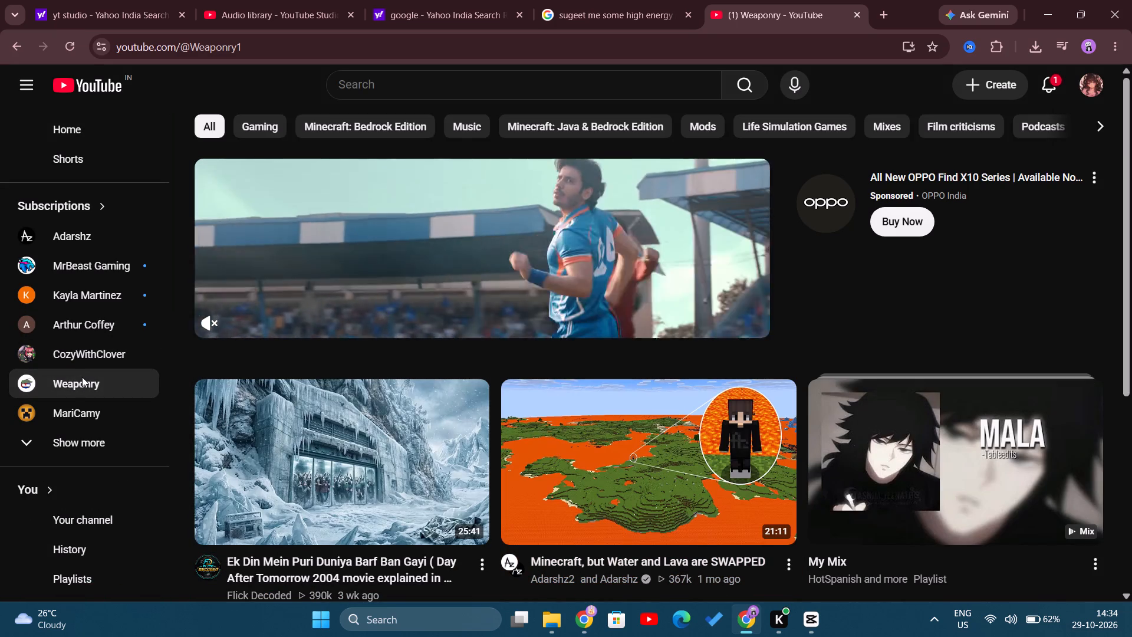
pyautogui.scroll(-3, 983, 304)
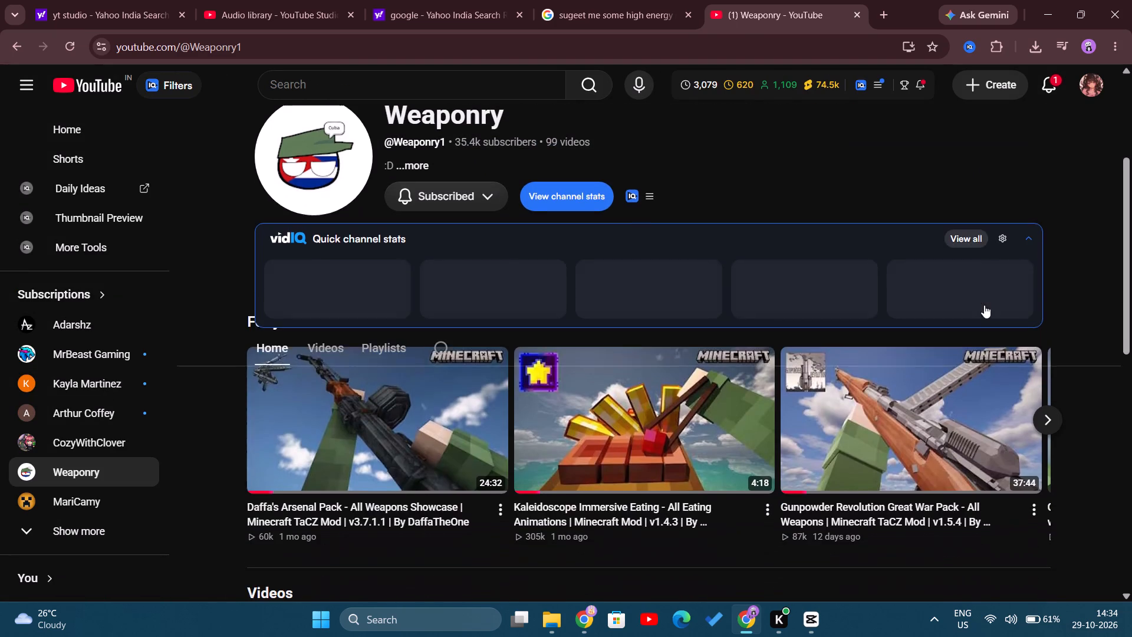
pyautogui.click(340, 268)
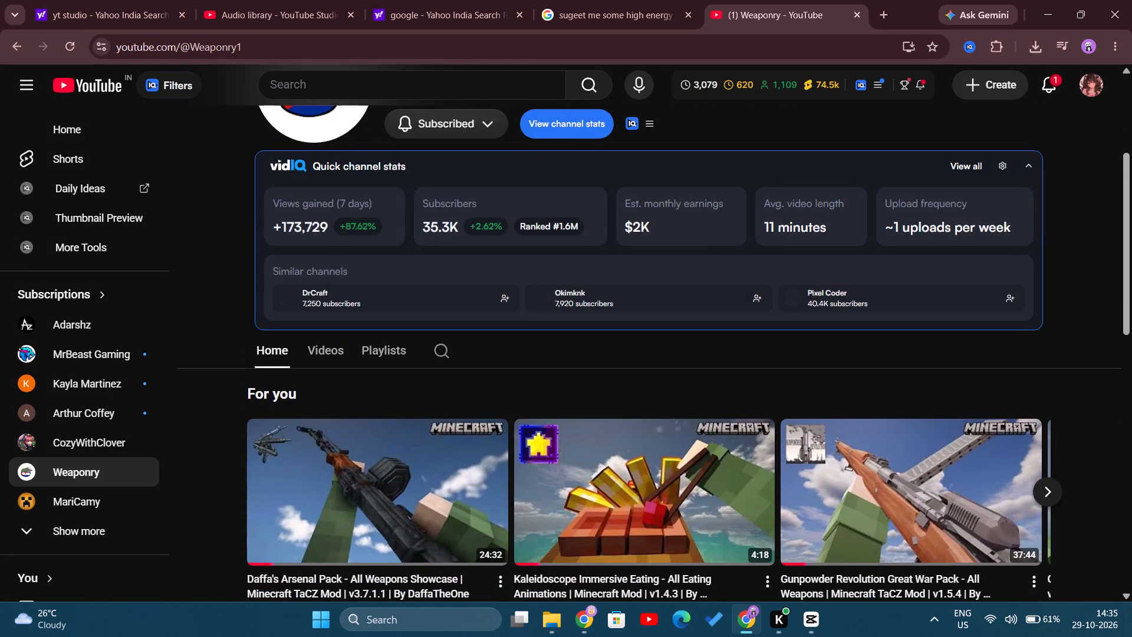
pyautogui.click(335, 471)
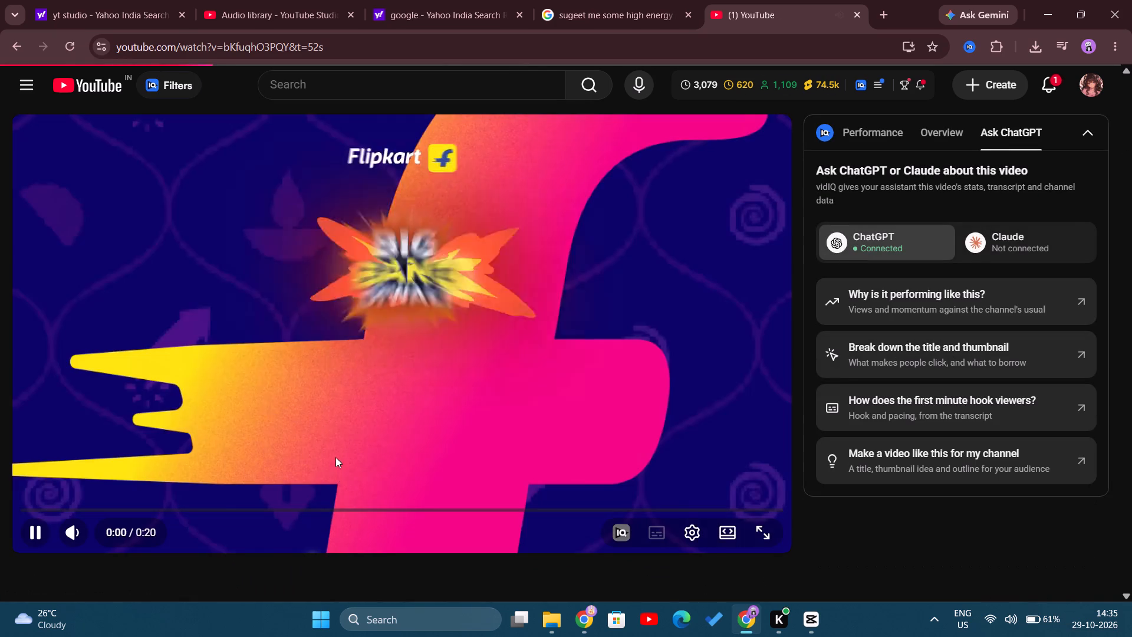
# Expand the Daffa's Arsenal Pack video's description and read through its credits, links and weapon timestamps.
pyautogui.scroll(-2, 98, 512)
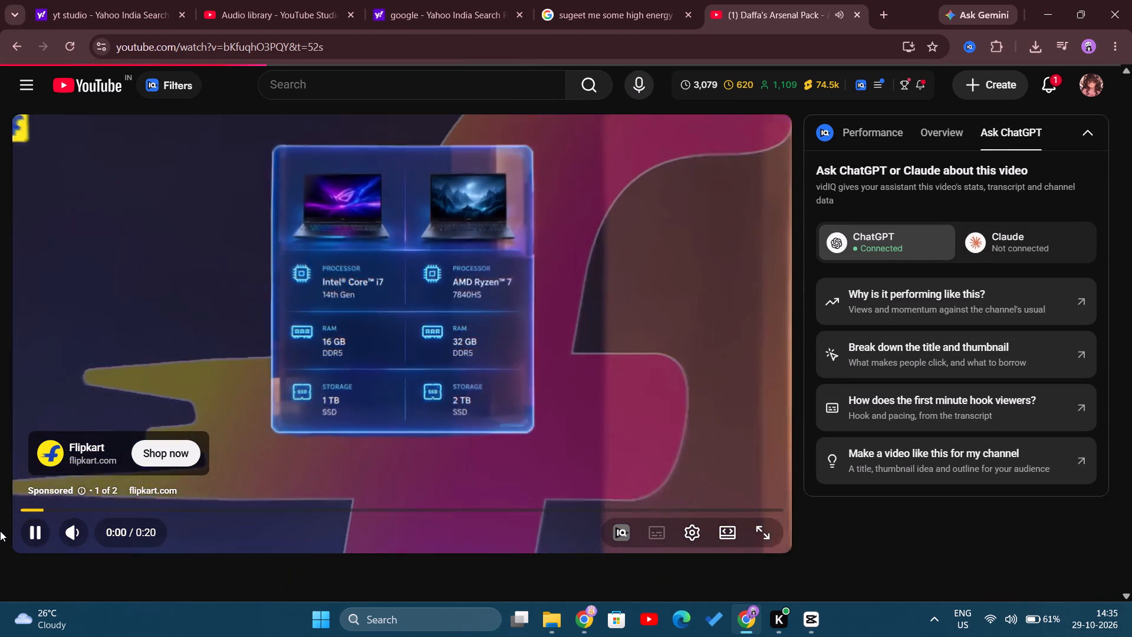
pyautogui.click(0, 533)
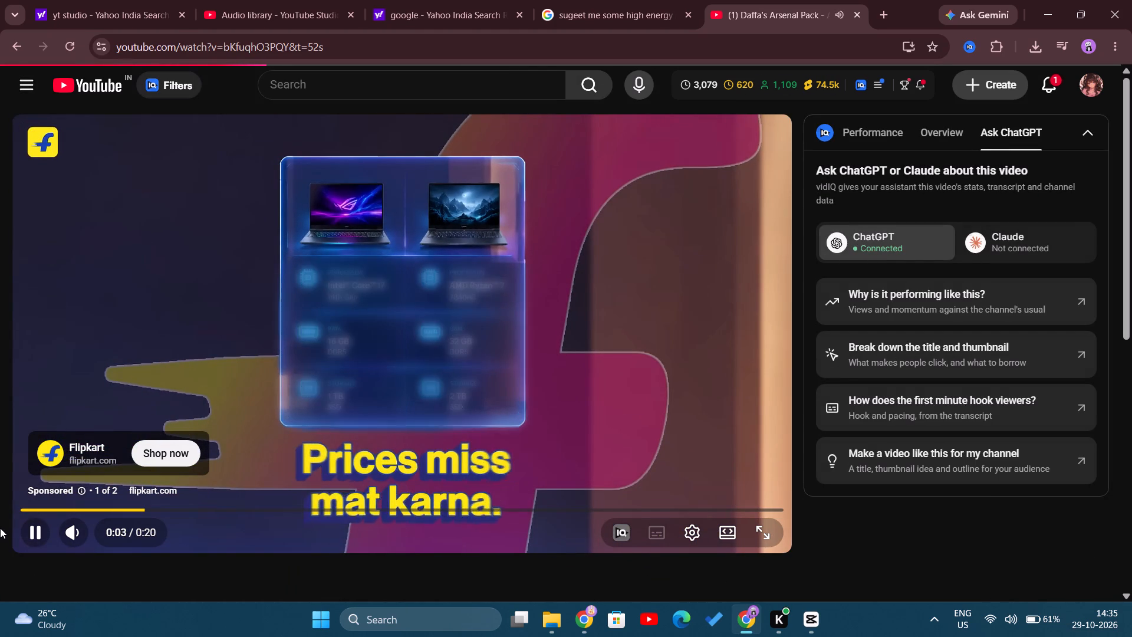
pyautogui.scroll(-3, 409, 475)
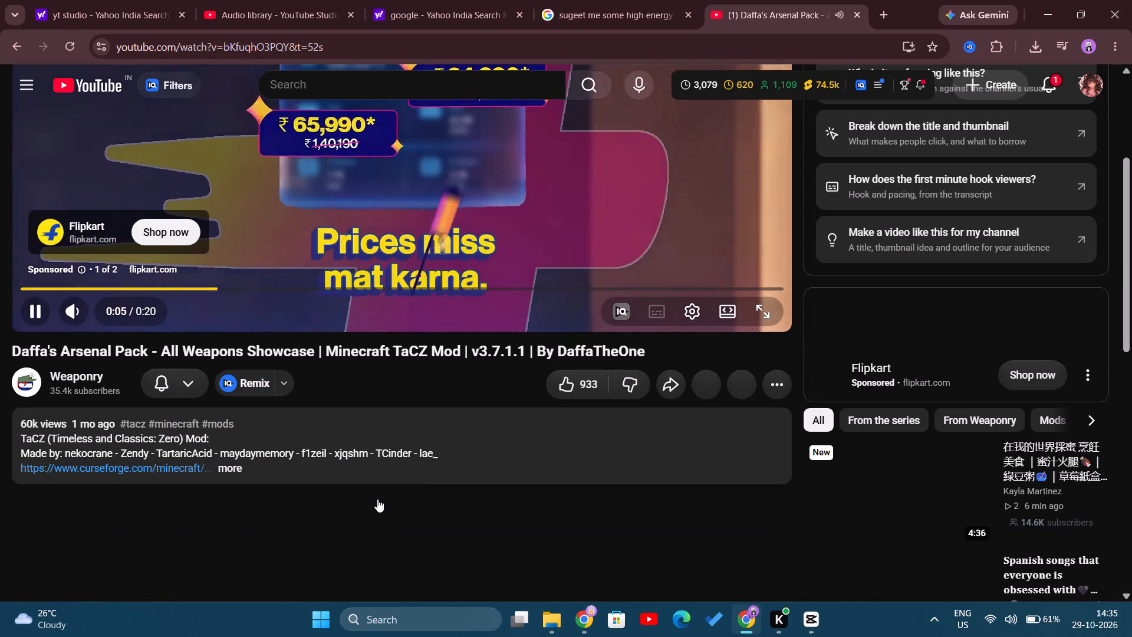
pyautogui.click(374, 454)
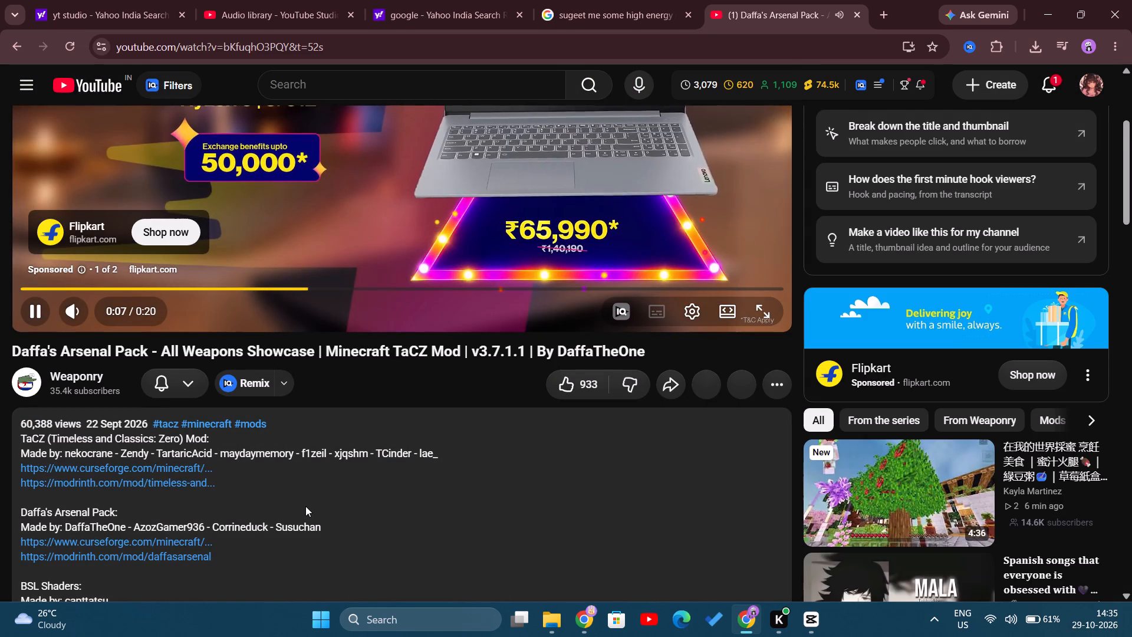
pyautogui.scroll(-2, 305, 506)
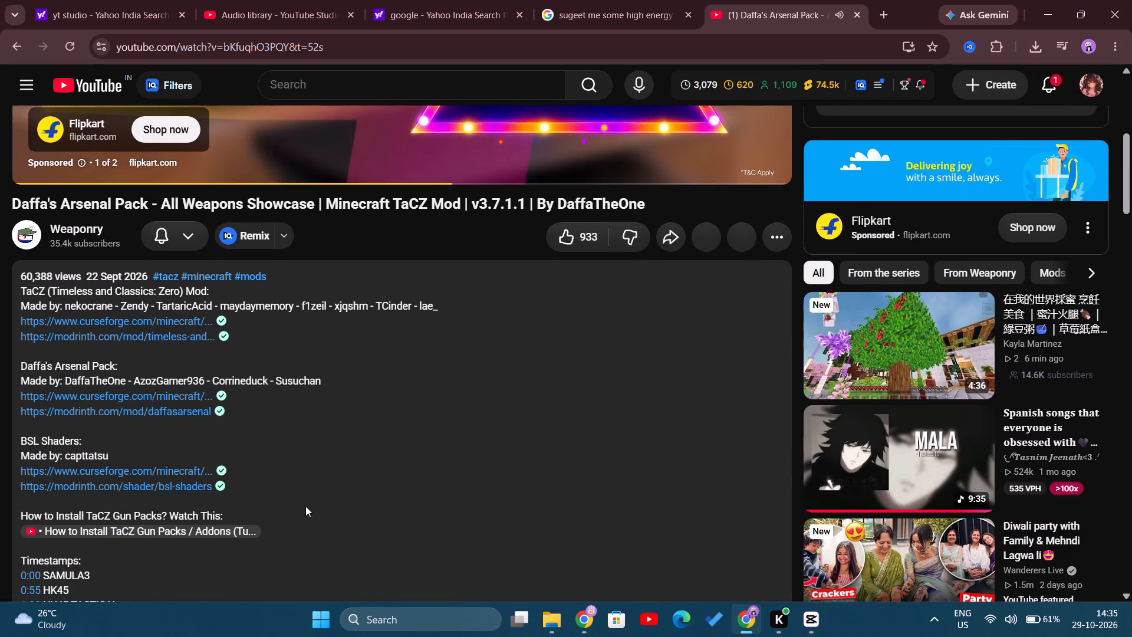
pyautogui.scroll(-3, 305, 506)
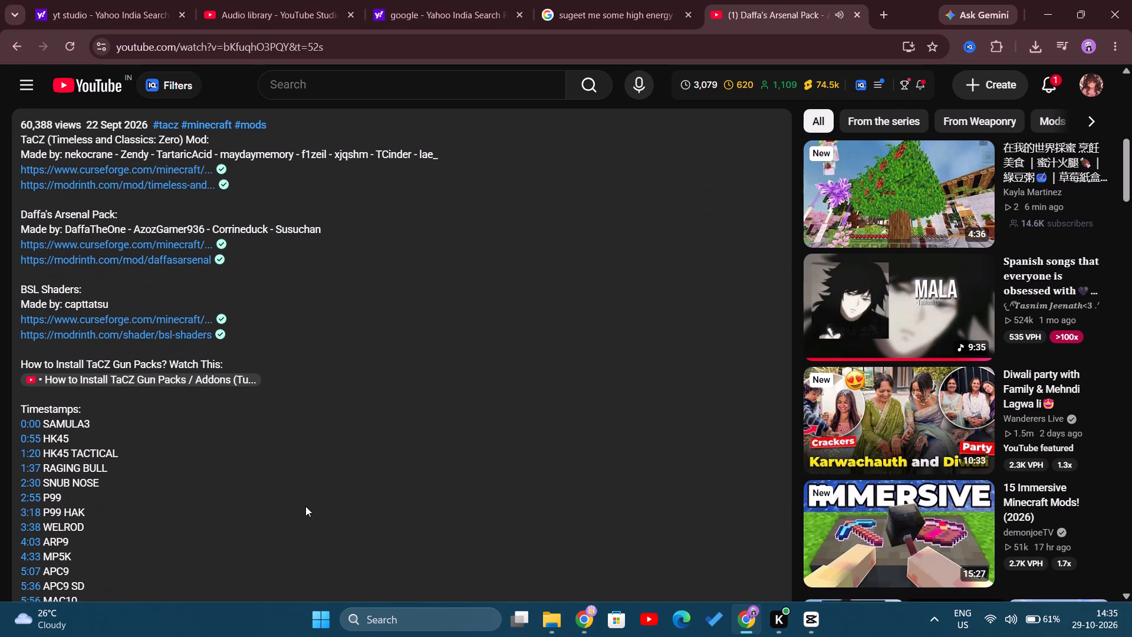
pyautogui.scroll(4, 305, 506)
pyautogui.scroll(3, 802, 464)
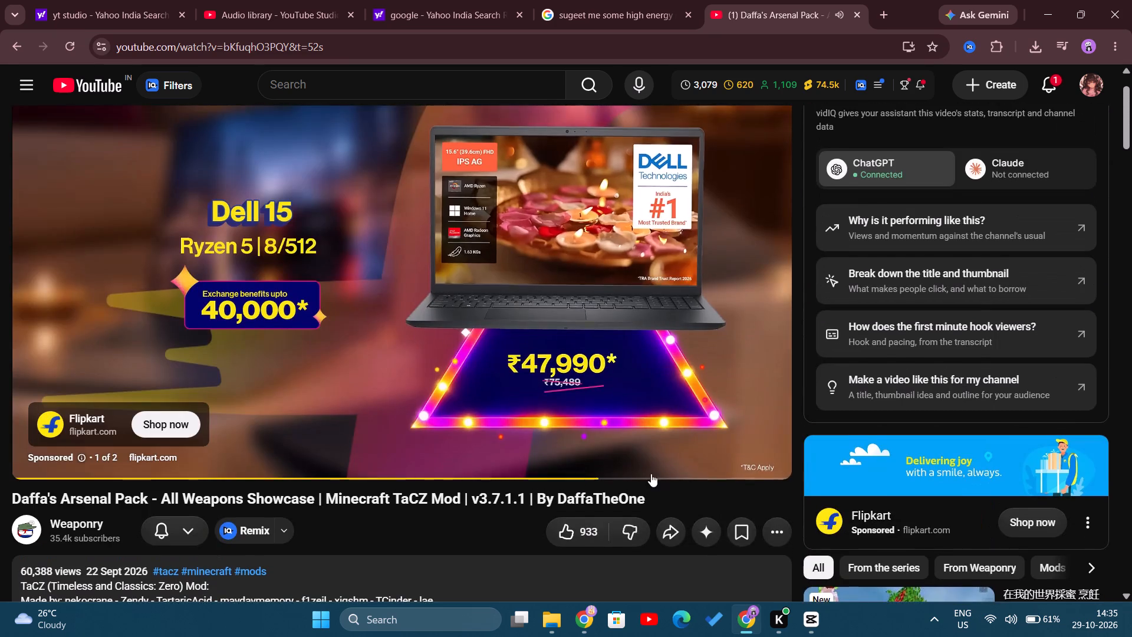
pyautogui.scroll(4, 651, 474)
pyautogui.scroll(-5, 173, 472)
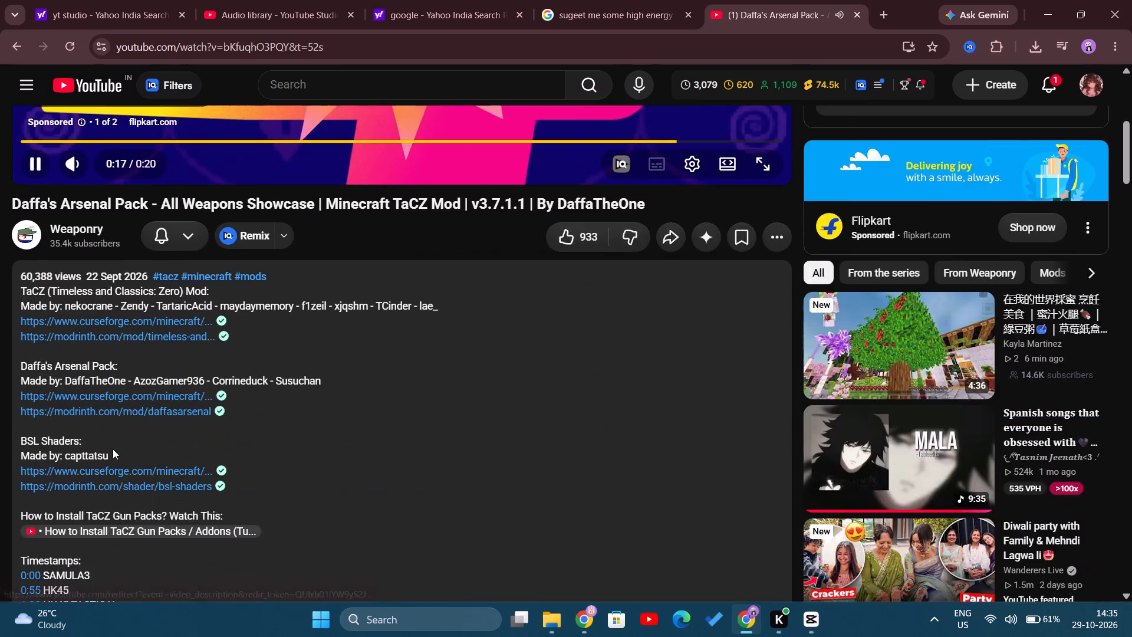
pyautogui.scroll(-13, 0, 421)
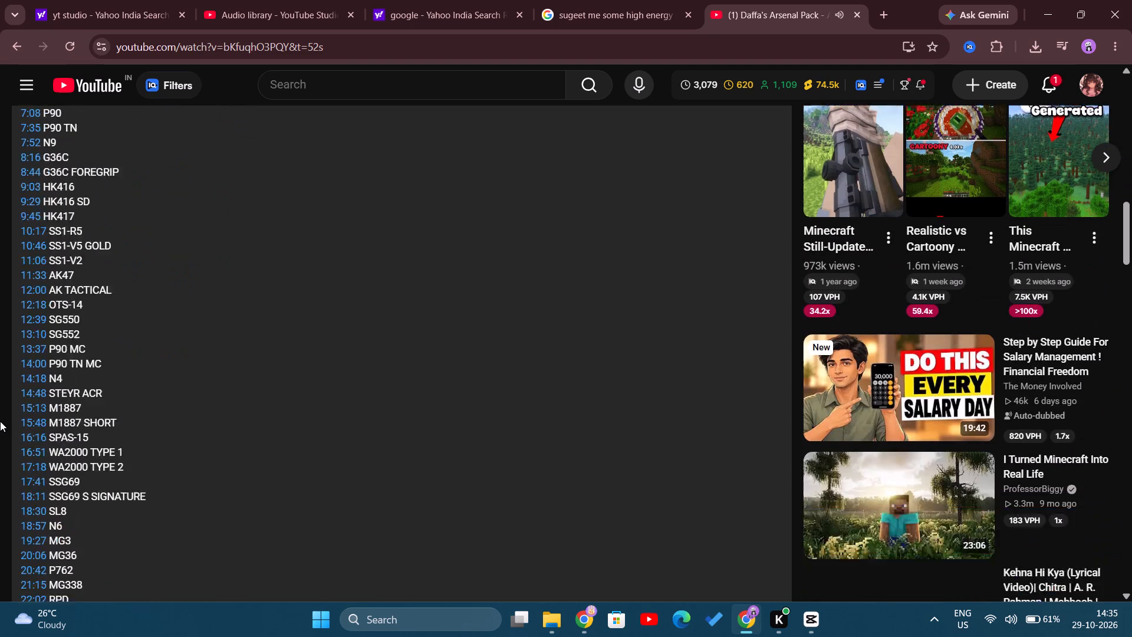
pyautogui.scroll(12, 560, 454)
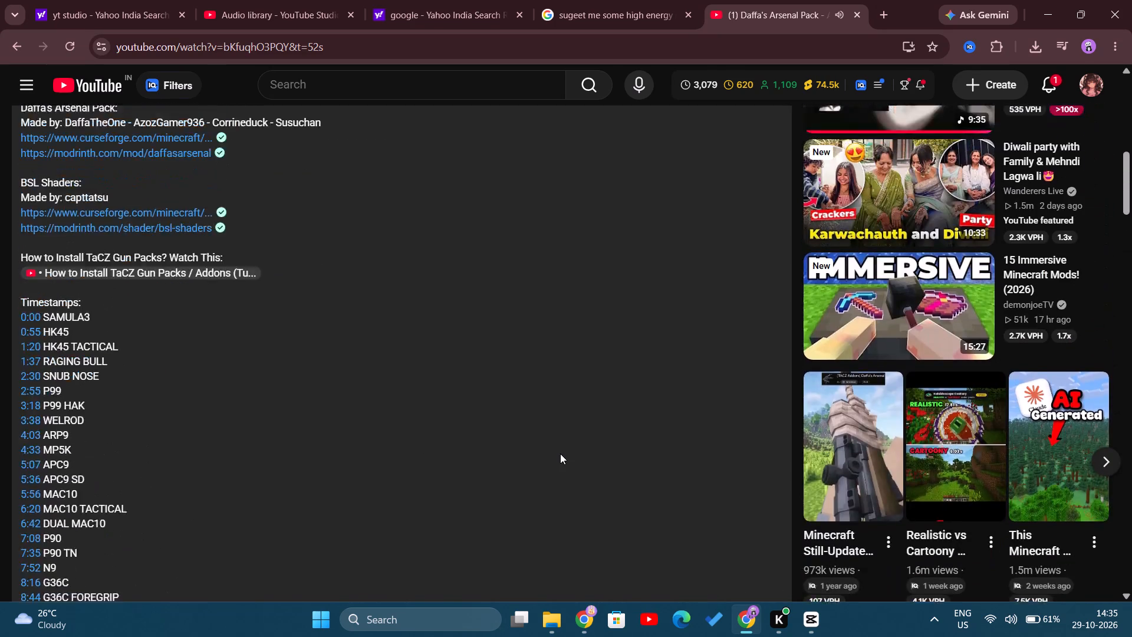
pyautogui.scroll(7, 560, 454)
pyautogui.scroll(-2, 131, 442)
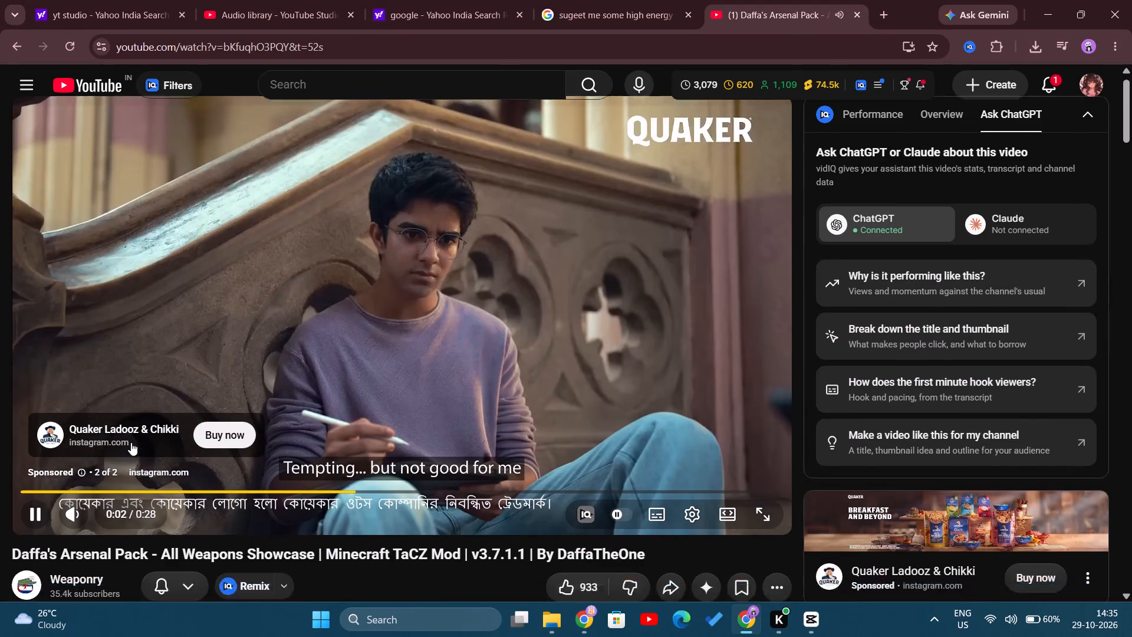
pyautogui.scroll(-7, 131, 442)
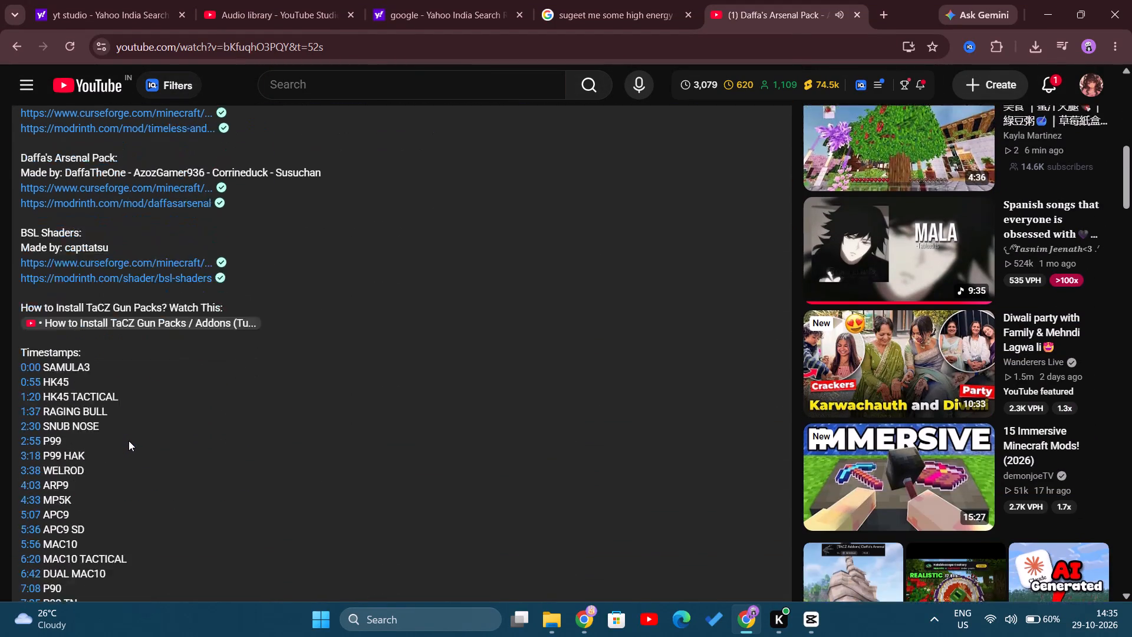
pyautogui.scroll(-5, 79, 449)
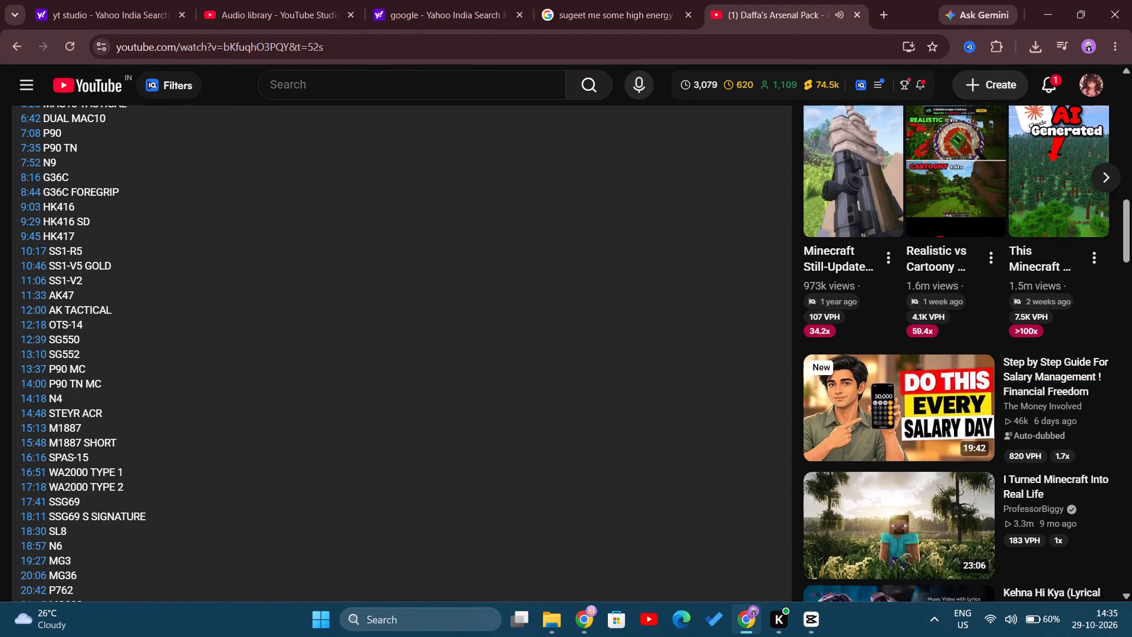
pyautogui.scroll(-10, 76, 443)
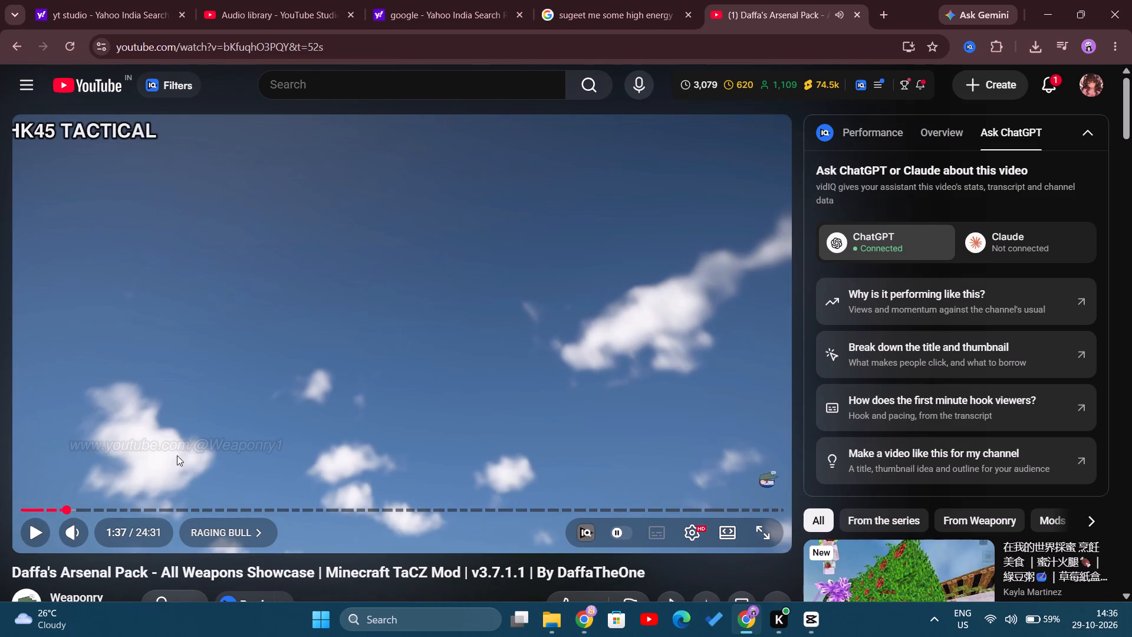
pyautogui.click(87, 506)
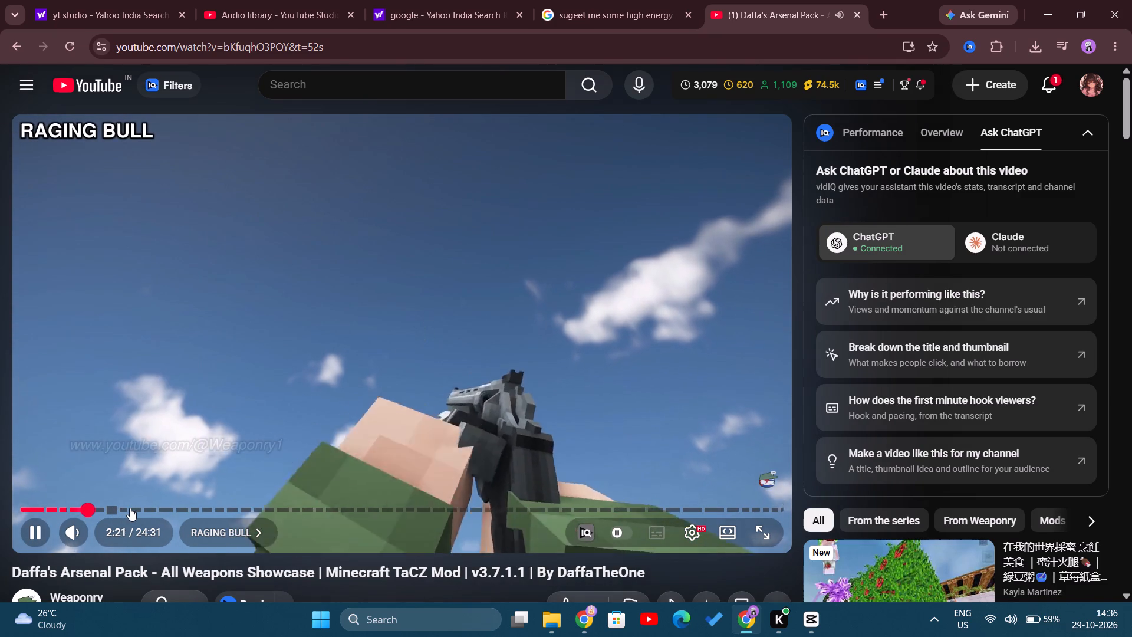
pyautogui.click(130, 508)
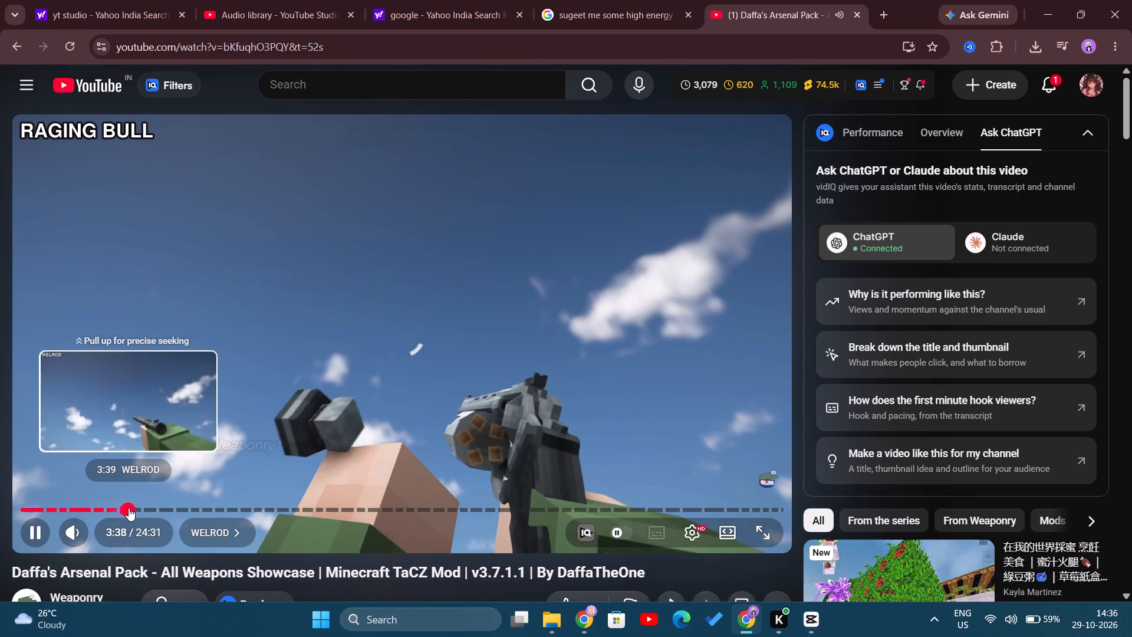
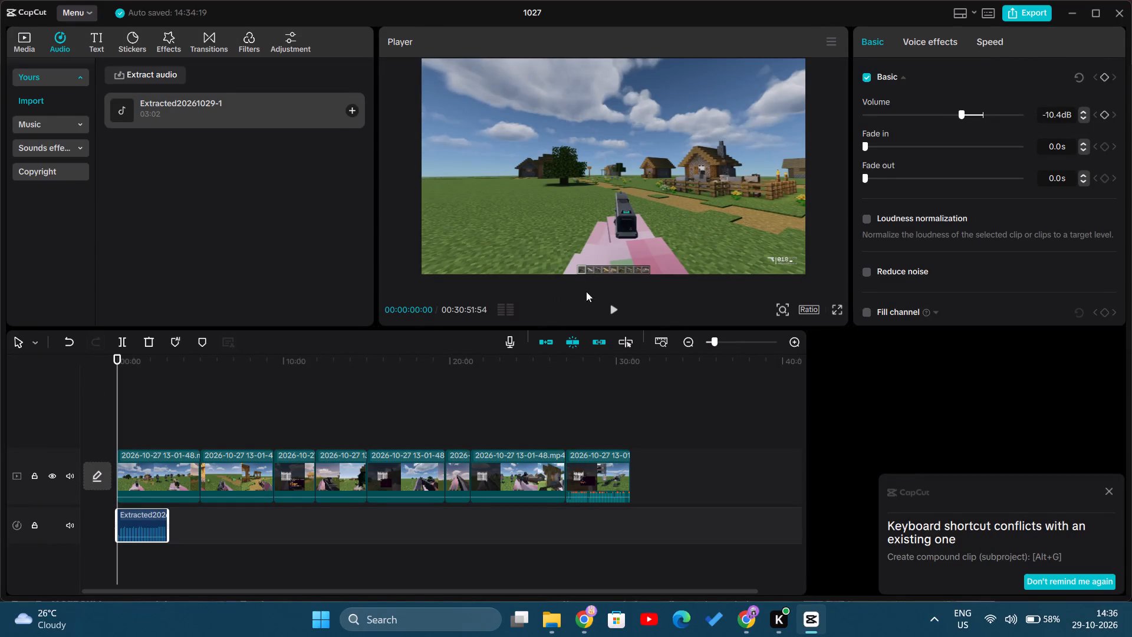
# Preview the opening seconds of the gun showcase with the extracted music.
pyautogui.click(612, 313)
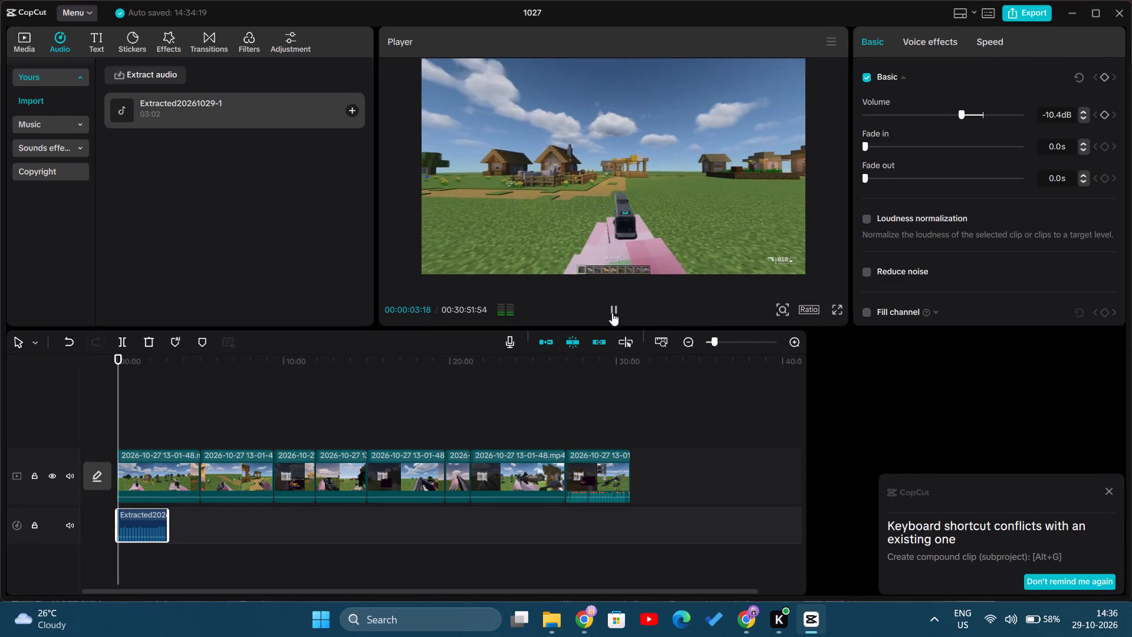
pyautogui.click(612, 313)
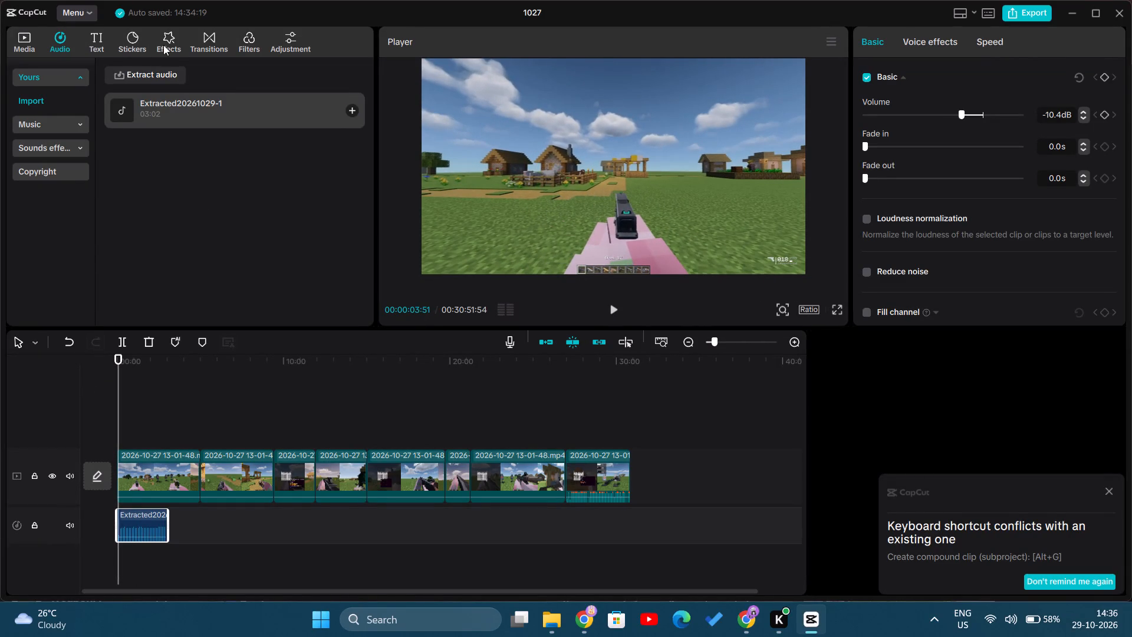
# Look through the video effects, the music clip's voice effects, and the first video clip's mask and enhancement options.
pyautogui.click(164, 49)
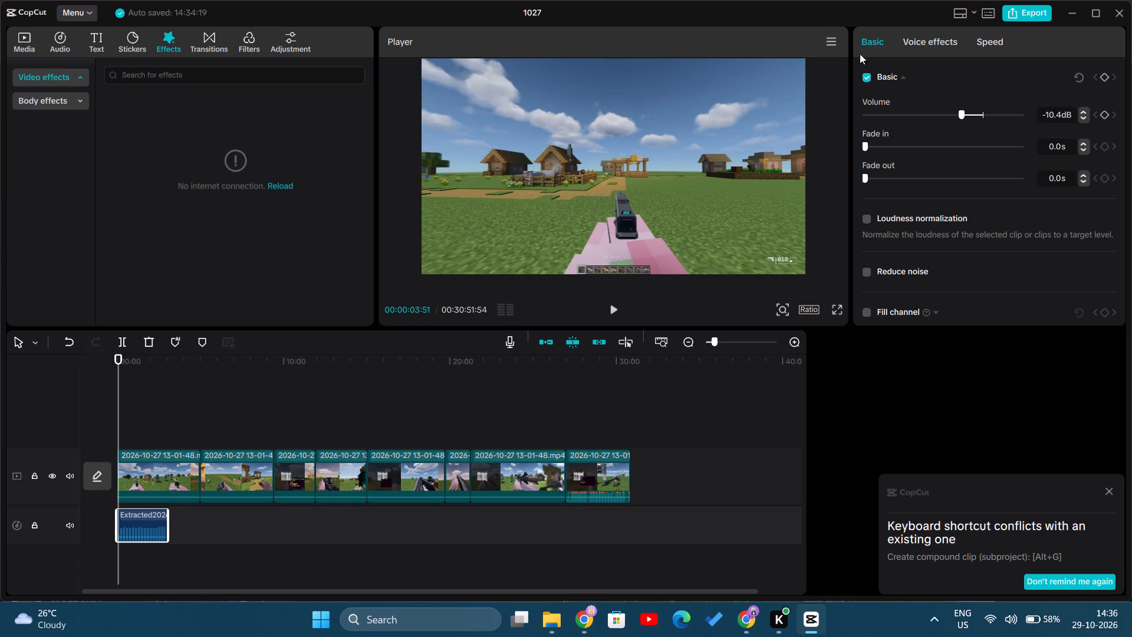
pyautogui.click(928, 42)
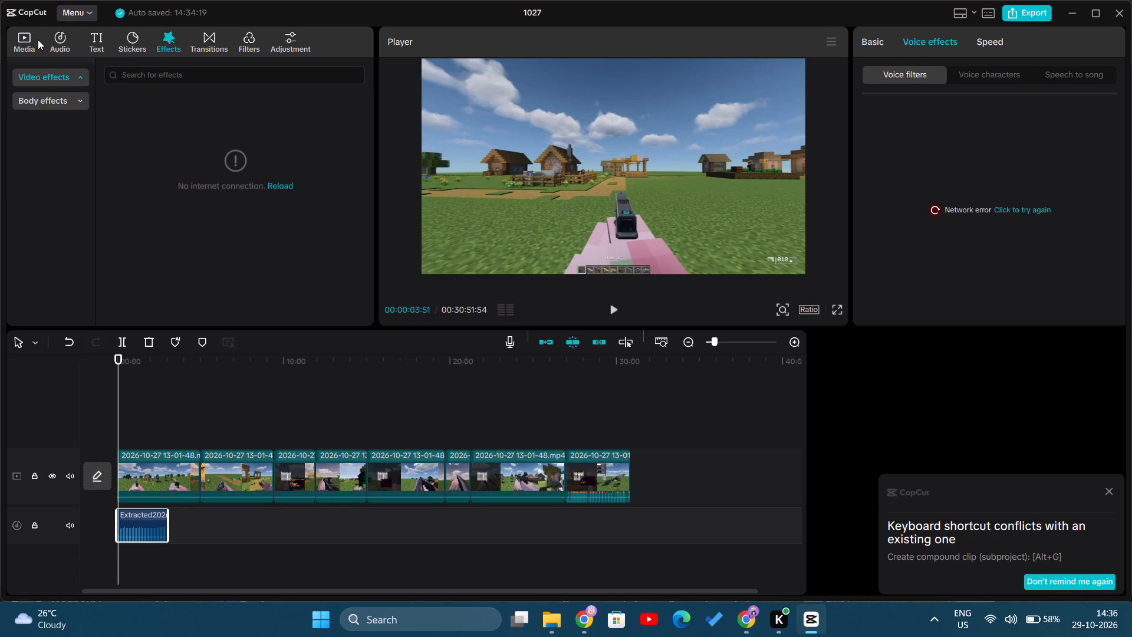
pyautogui.moveTo(38, 40); pyautogui.dragTo(17, 38)
pyautogui.click(16, 37)
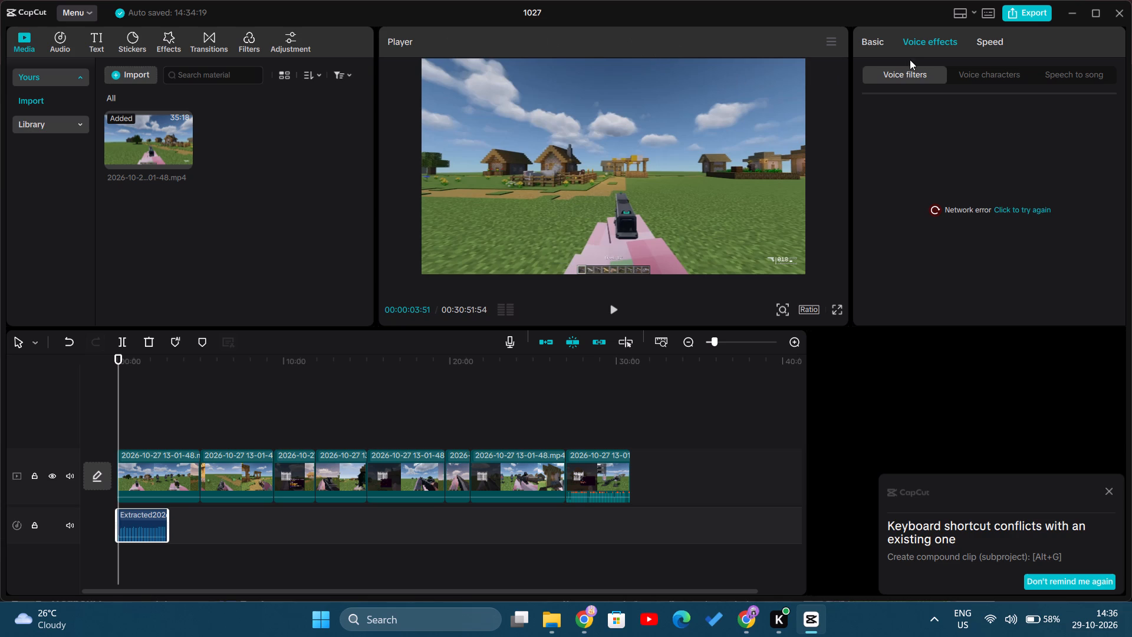
pyautogui.click(163, 456)
pyautogui.click(124, 465)
pyautogui.click(151, 461)
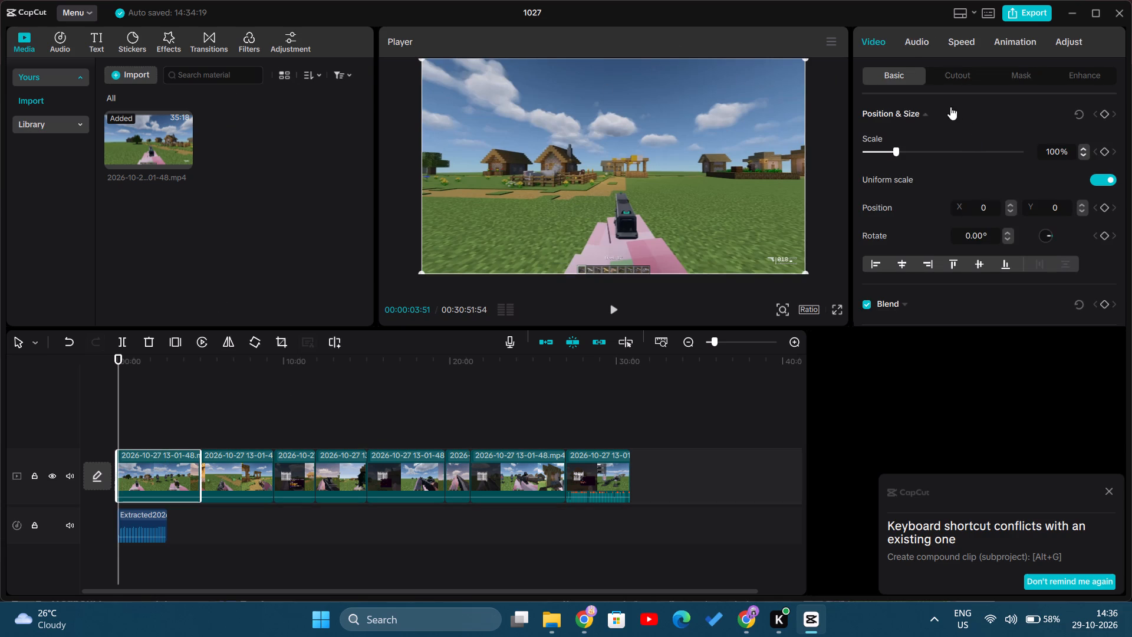
pyautogui.click(1029, 67)
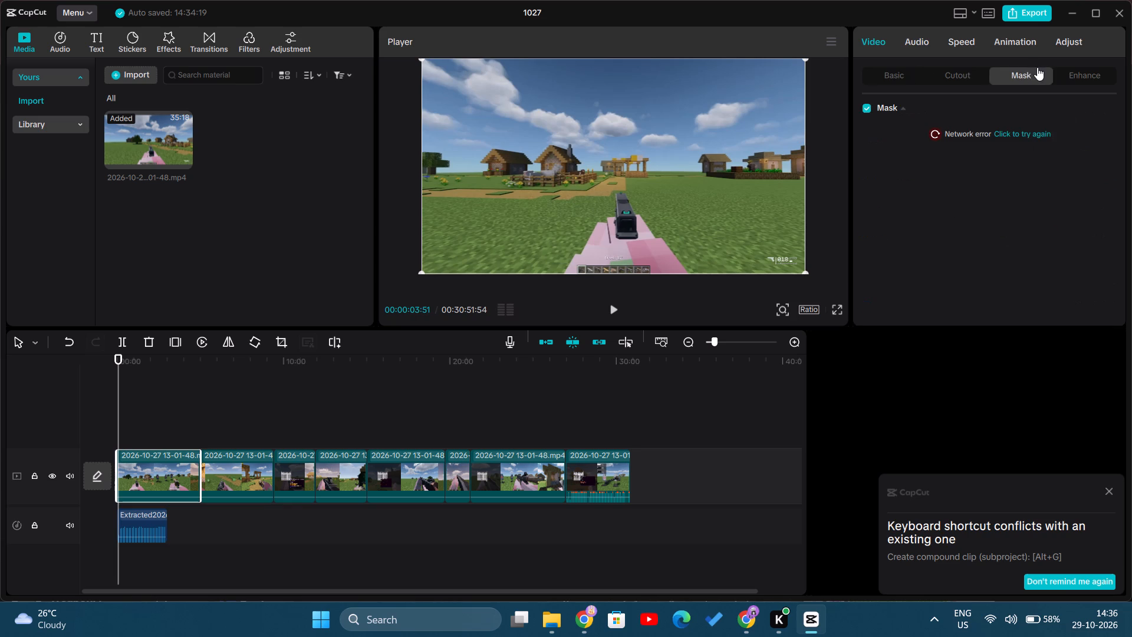
pyautogui.click(1059, 72)
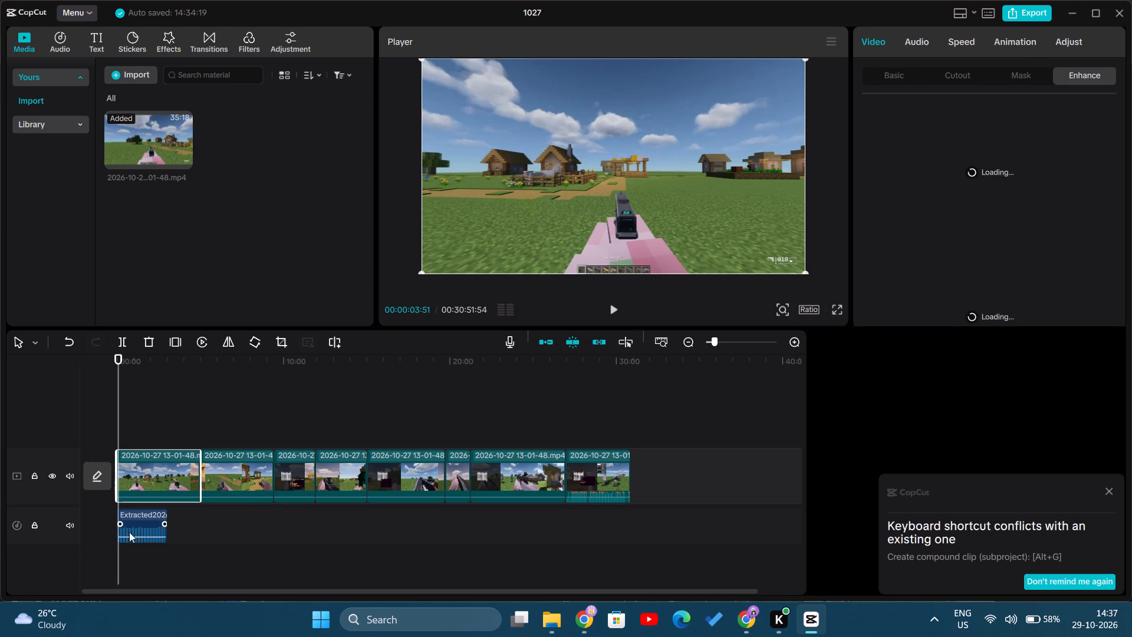
# Delete the extracted music clip from the audio track.
pyautogui.click(146, 518)
pyautogui.click(149, 337)
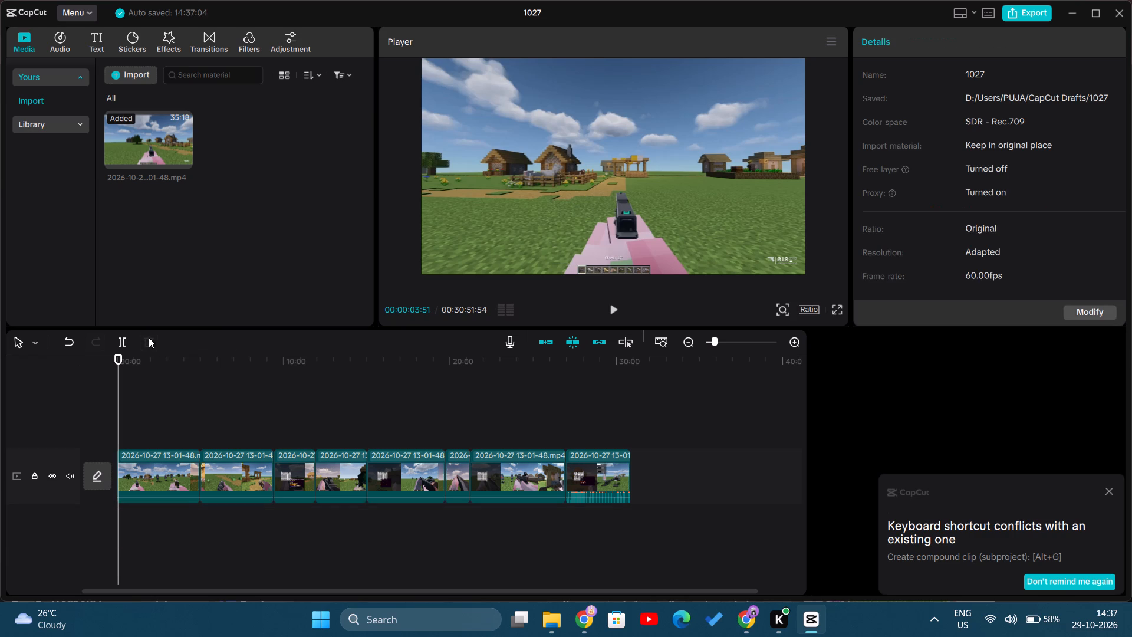
# Play the showcase without music while examining the first video clip's basic and adjustment settings.
pyautogui.click(612, 309)
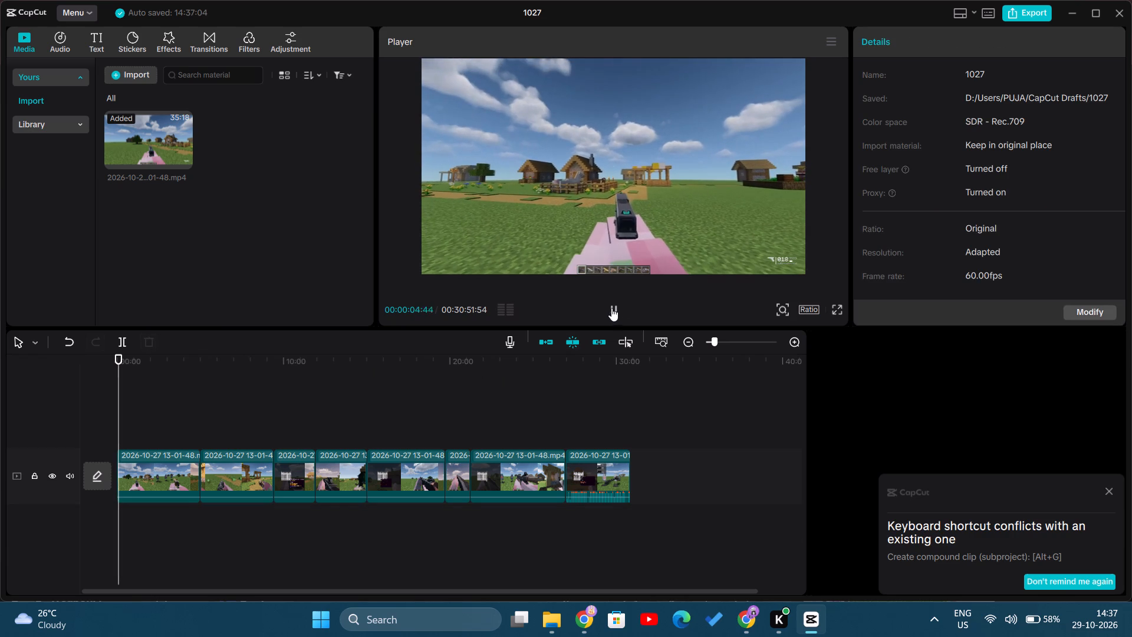
pyautogui.click(156, 467)
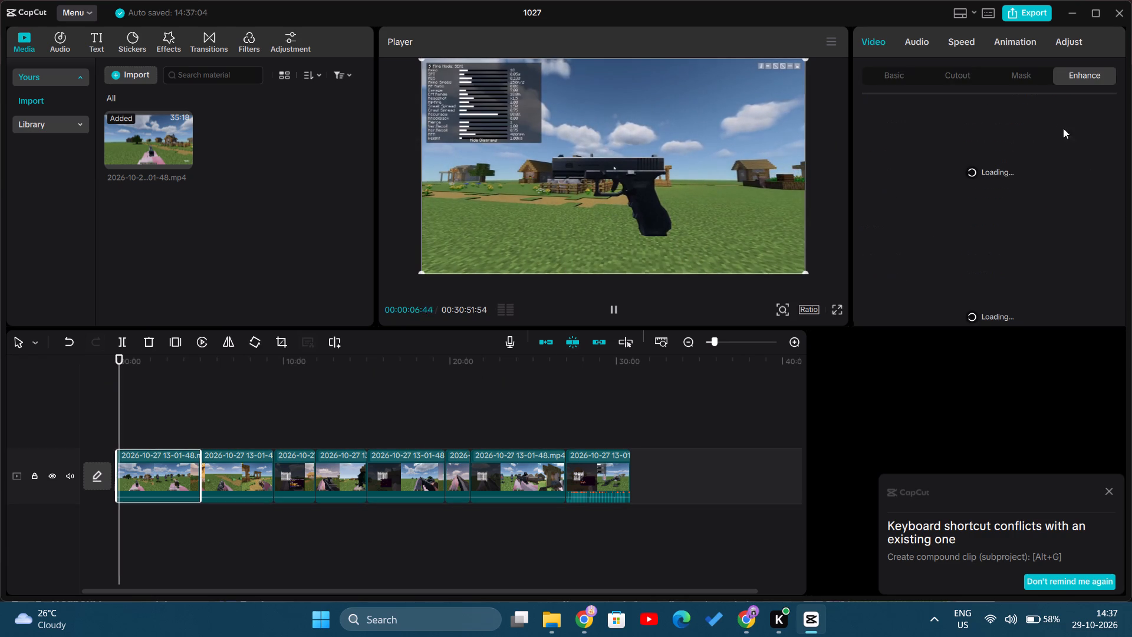
pyautogui.click(970, 74)
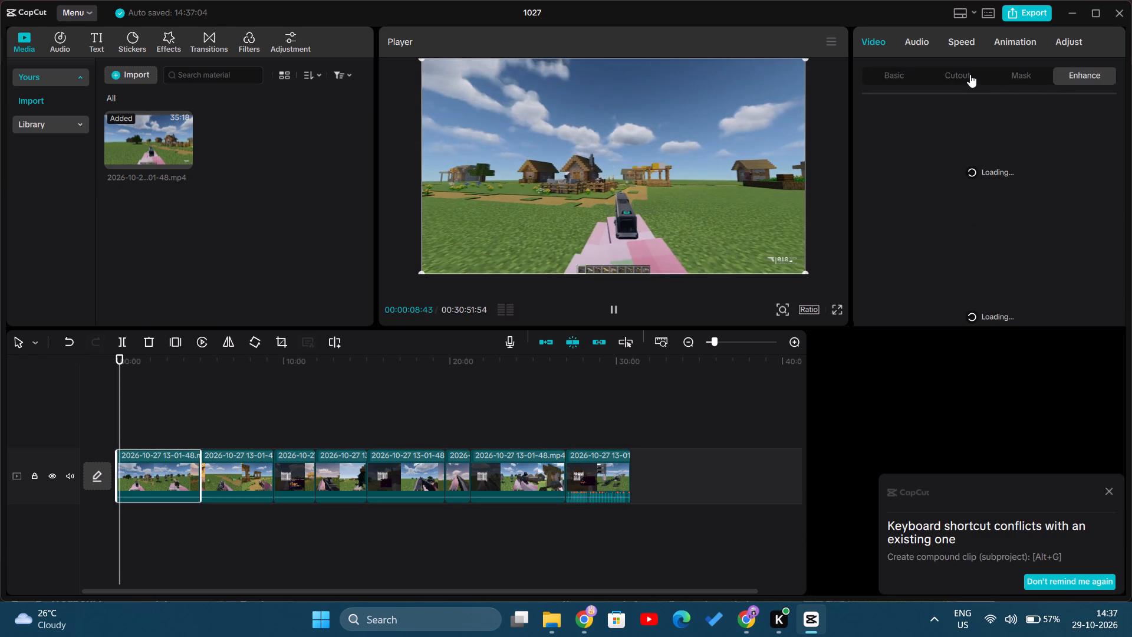
pyautogui.click(890, 73)
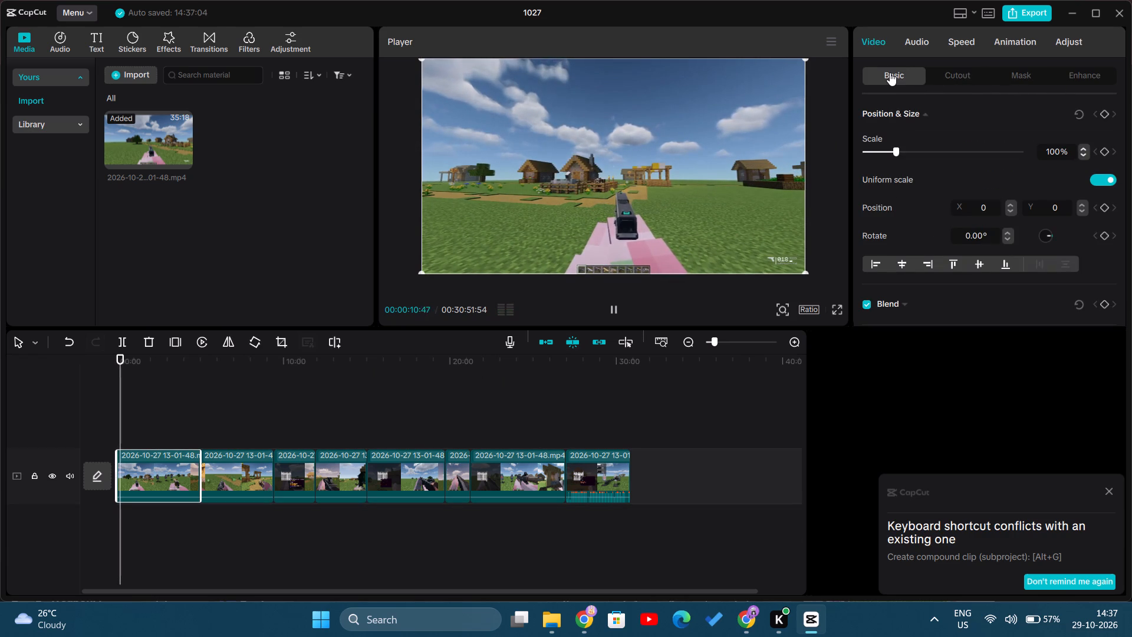
pyautogui.scroll(-2, 927, 160)
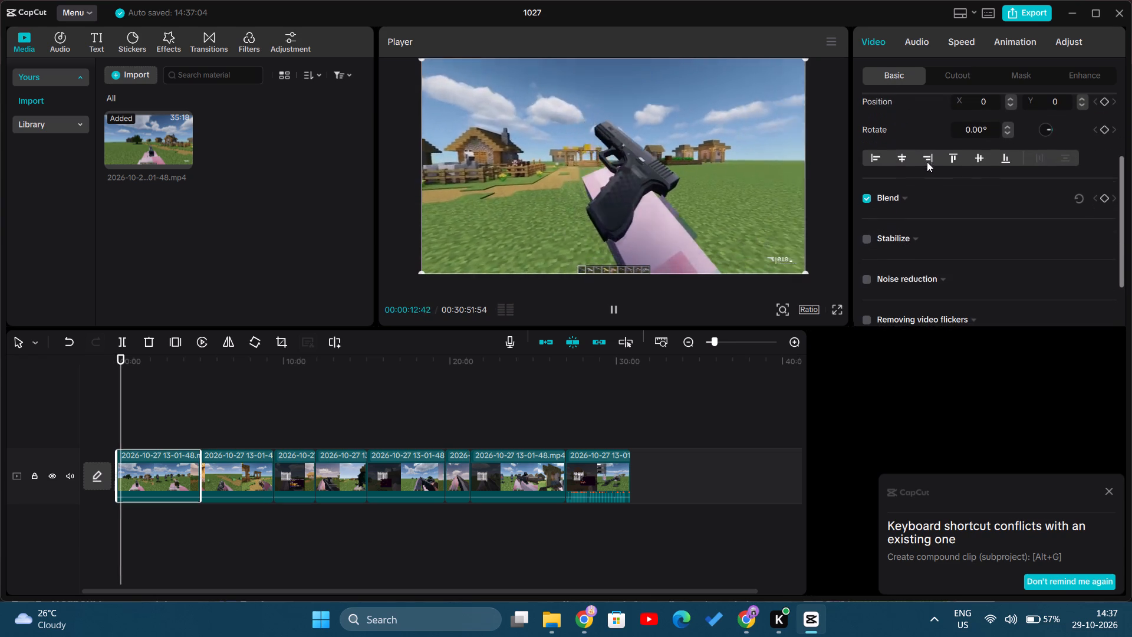
pyautogui.scroll(-3, 931, 190)
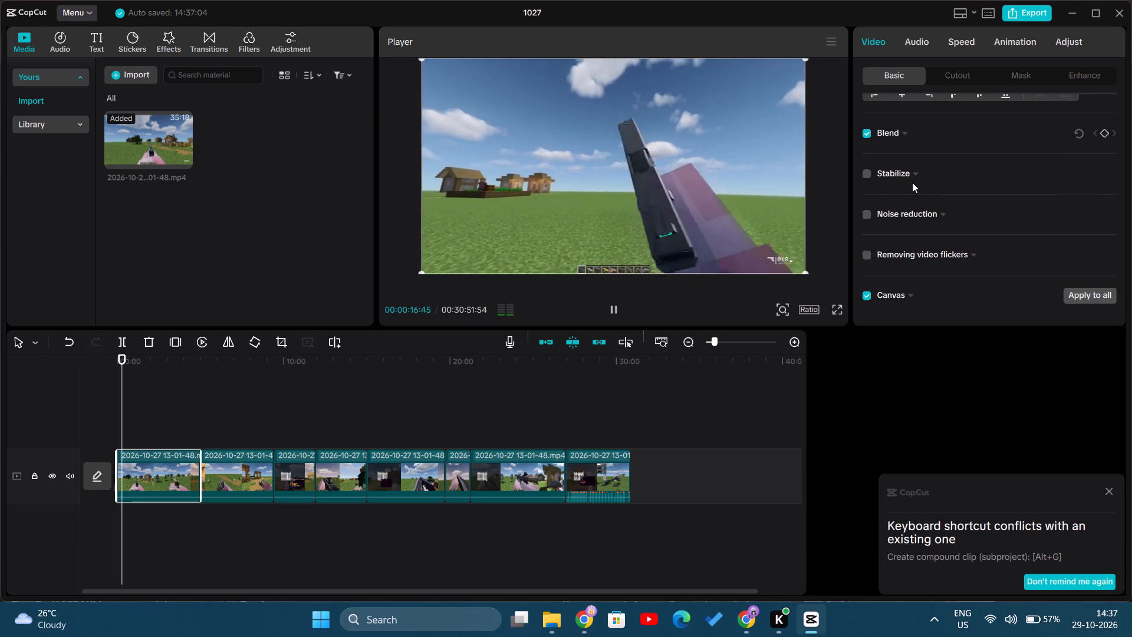
pyautogui.scroll(5, 912, 182)
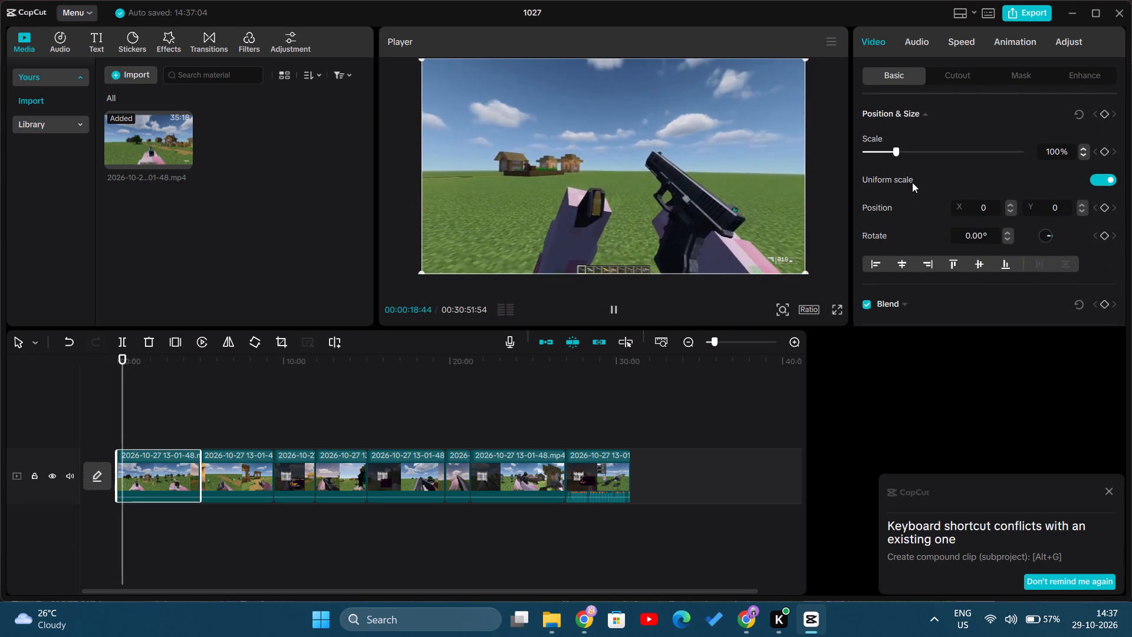
pyautogui.click(1066, 41)
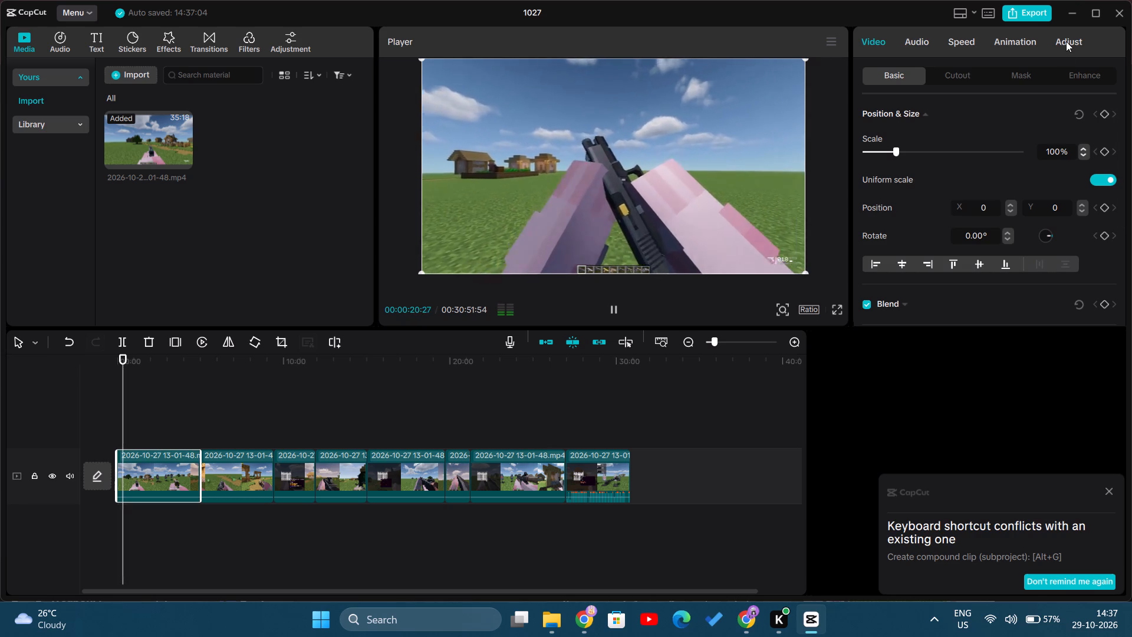
pyautogui.click(1022, 42)
pyautogui.click(1065, 42)
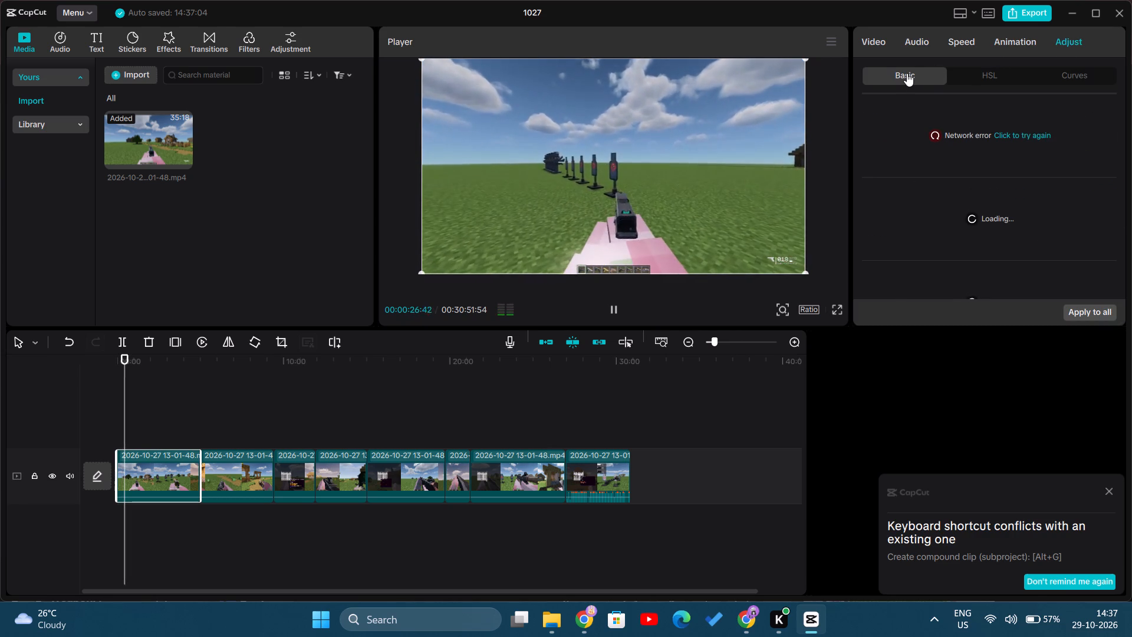
pyautogui.click(882, 38)
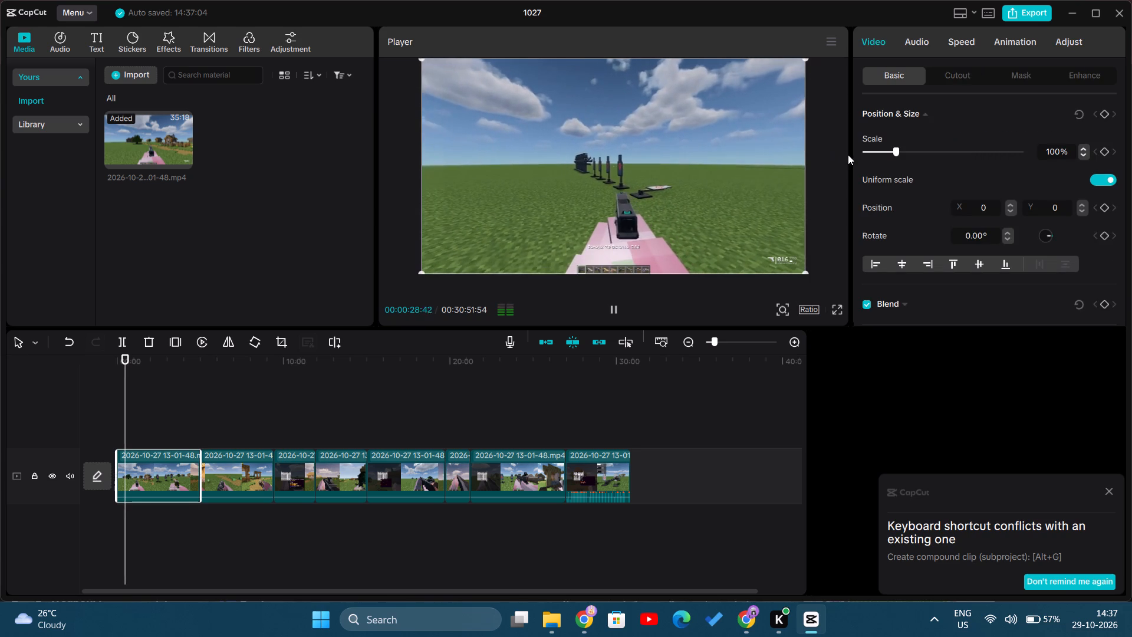
# Dismiss the keyboard shortcut conflict notice and pause the preview.
pyautogui.click(1105, 488)
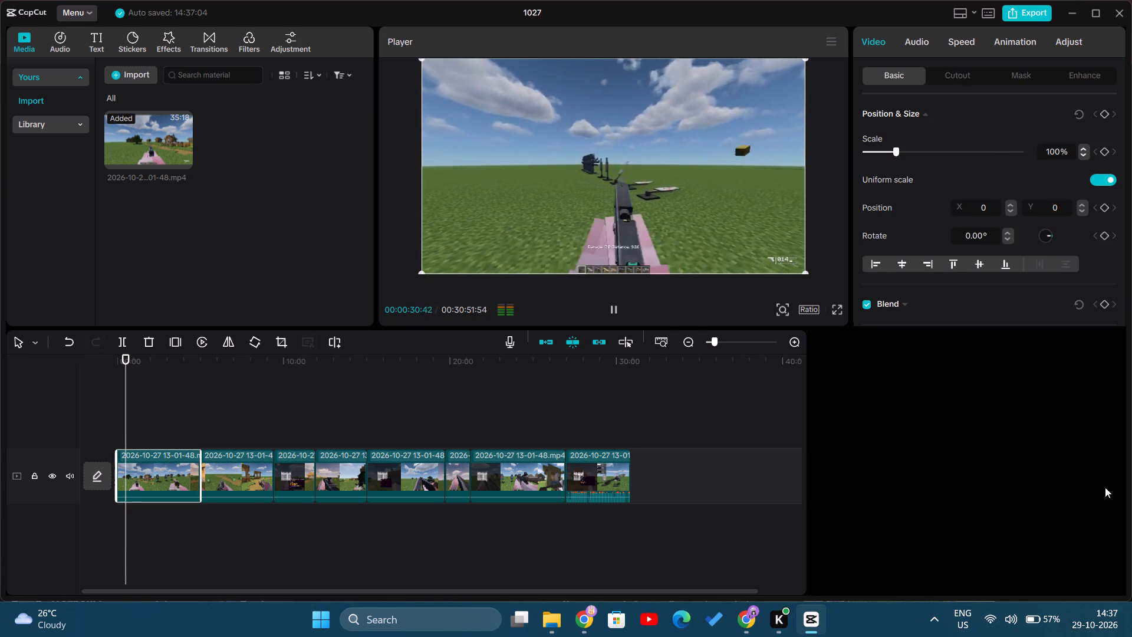
pyautogui.click(615, 314)
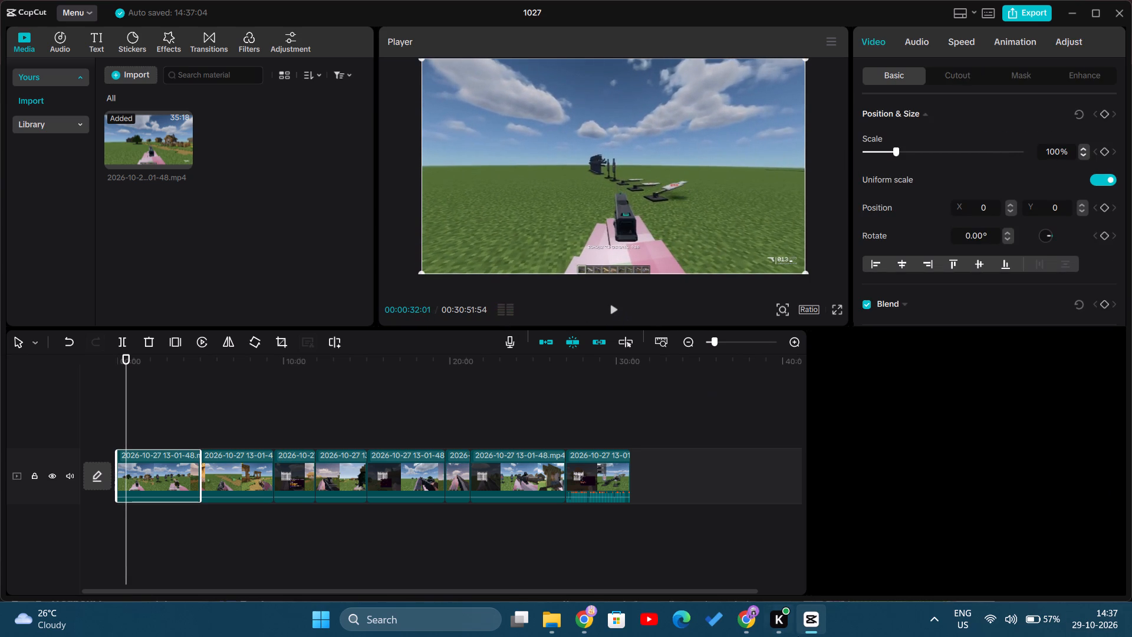
# In the other Chrome window, mute PearlyCraft's Relaxing Minecraft with Shader video and resume its playback.
pyautogui.click(595, 612)
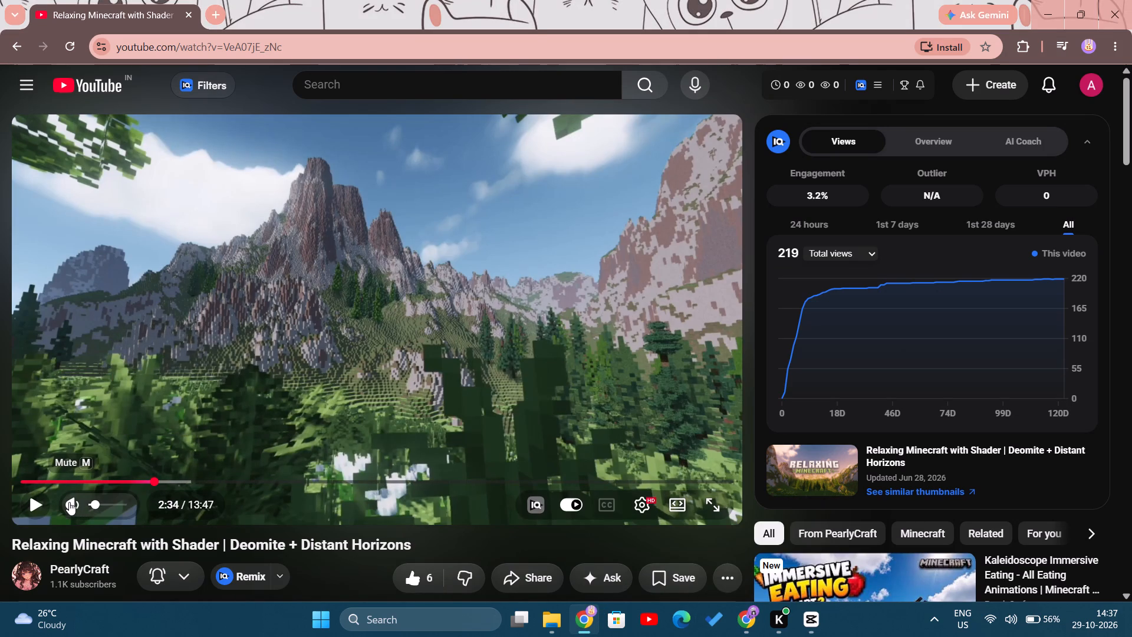
pyautogui.moveTo(88, 502); pyautogui.dragTo(81, 501)
pyautogui.click(25, 501)
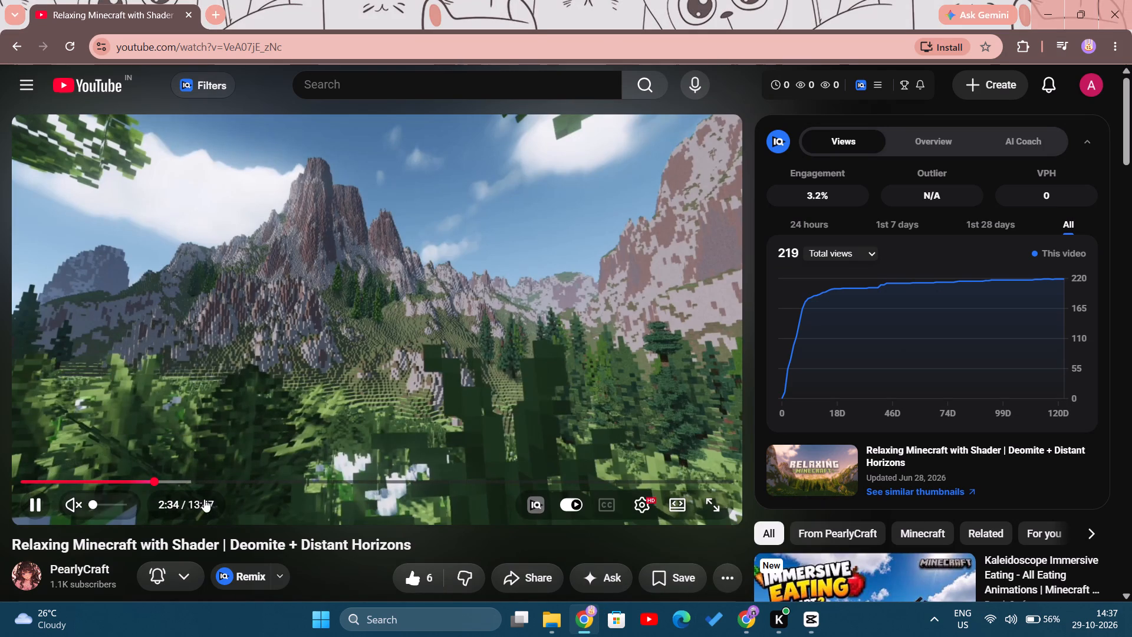
# In the YouTube Studio audio library, sample NEFFEX's Statement, Tough, No Turning Back, Go Down Swinging and No Turning Back (Instrumental).
pyautogui.click(737, 616)
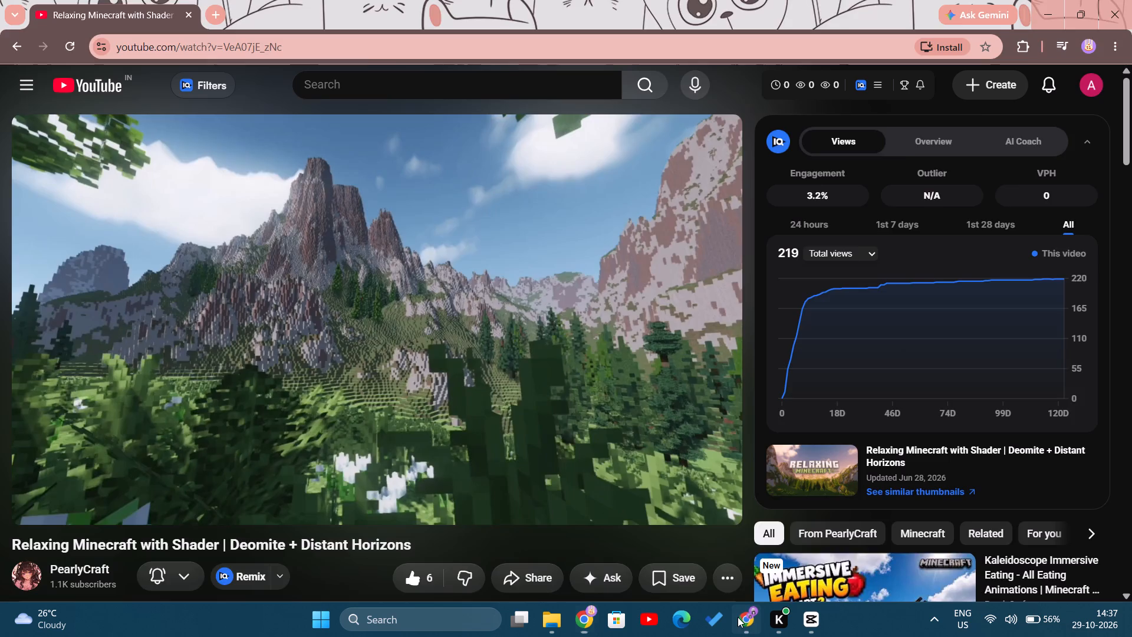
pyautogui.click(636, 0)
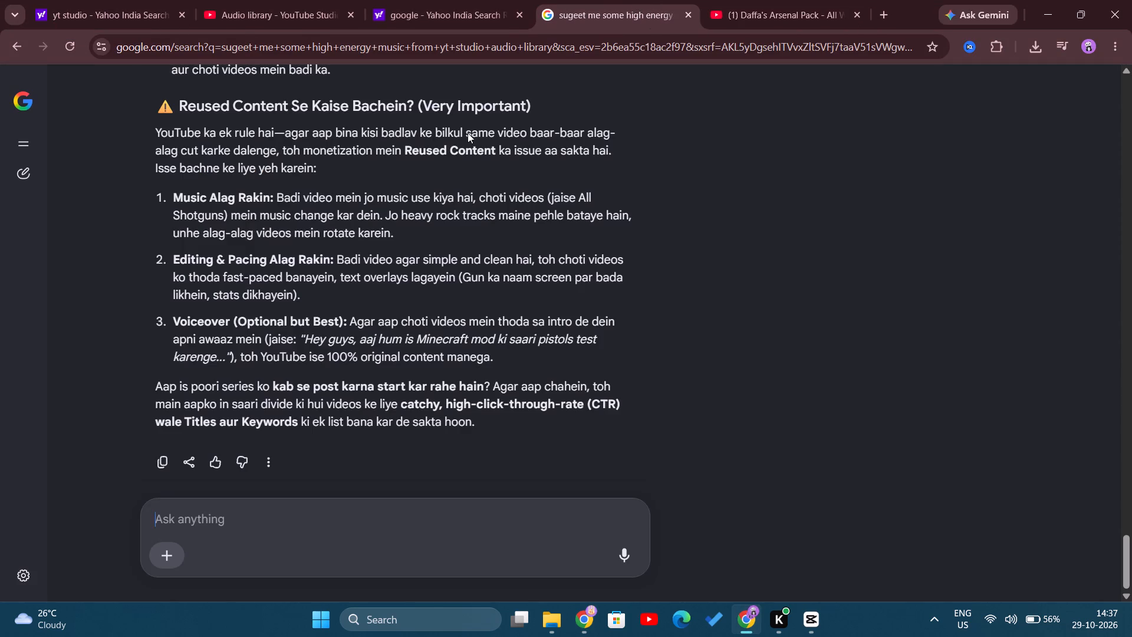
pyautogui.click(275, 14)
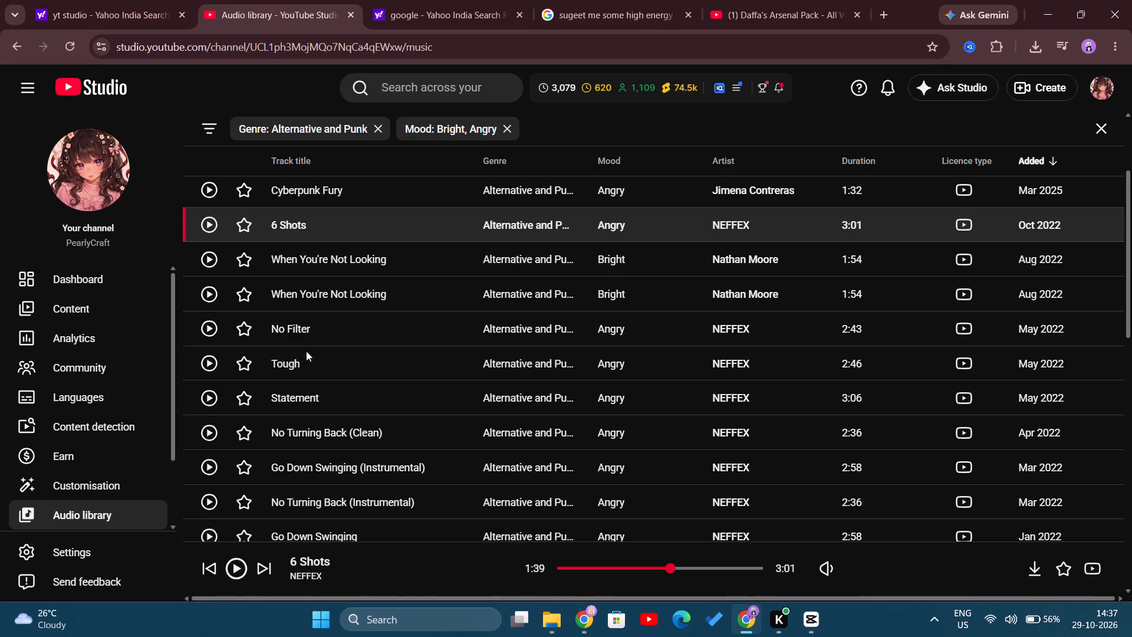
pyautogui.click(209, 396)
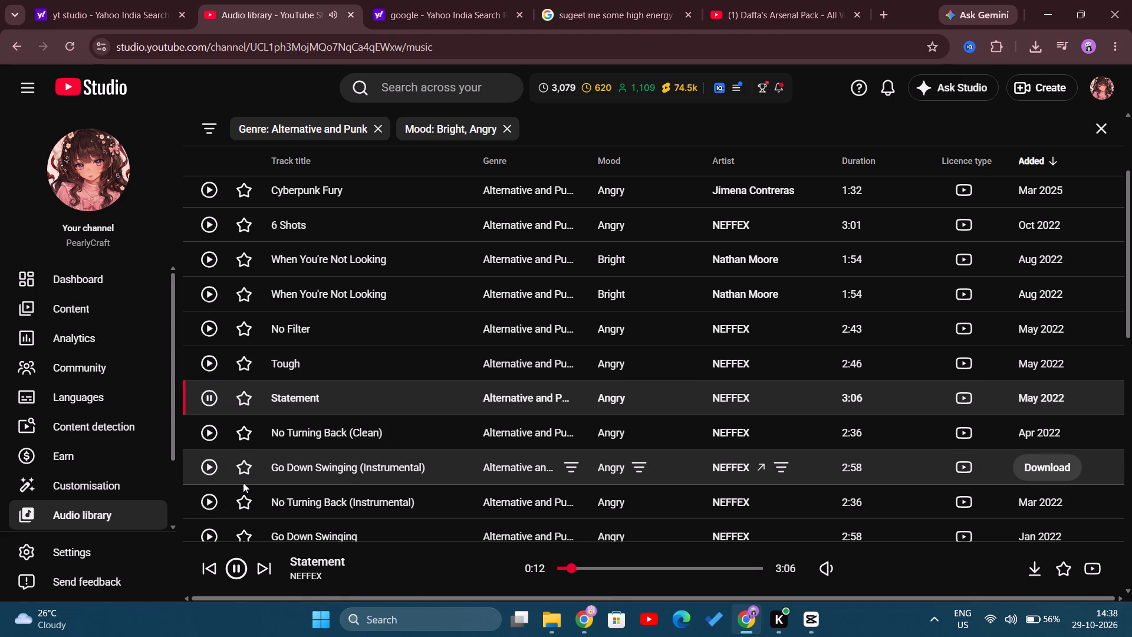
pyautogui.click(205, 368)
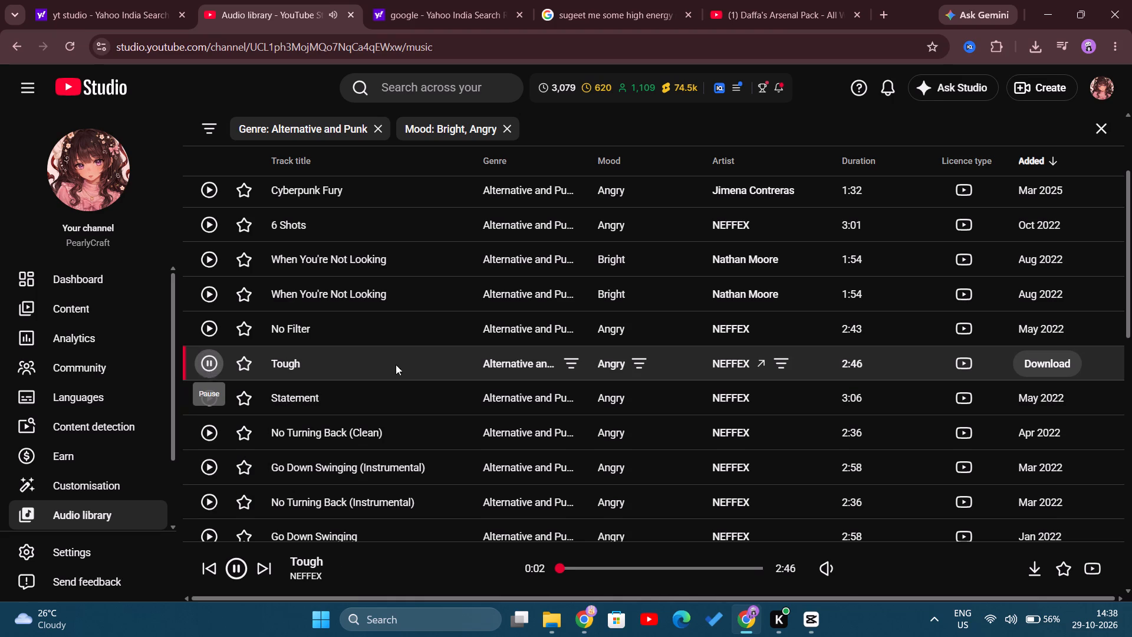
pyautogui.scroll(-3, 588, 370)
pyautogui.scroll(2, 588, 370)
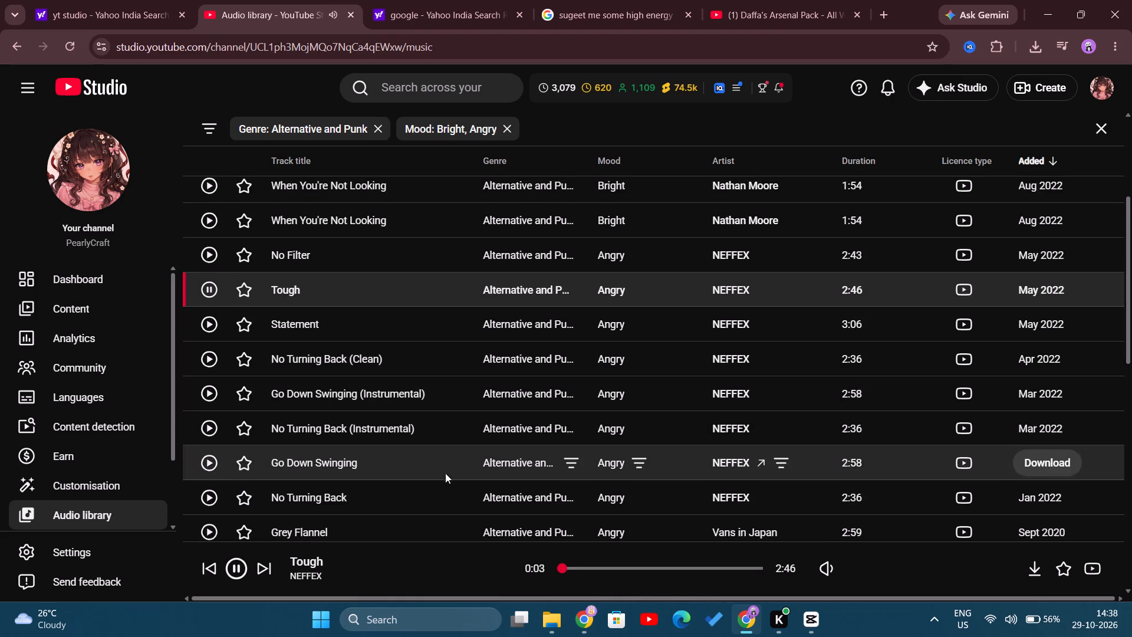
pyautogui.click(215, 500)
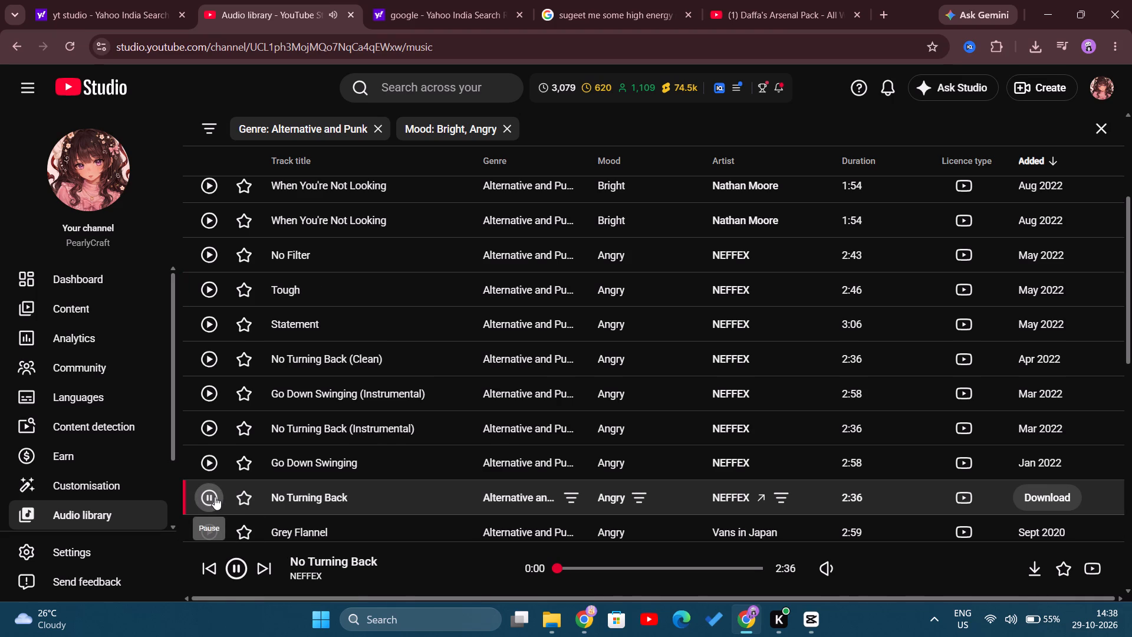
pyautogui.click(215, 460)
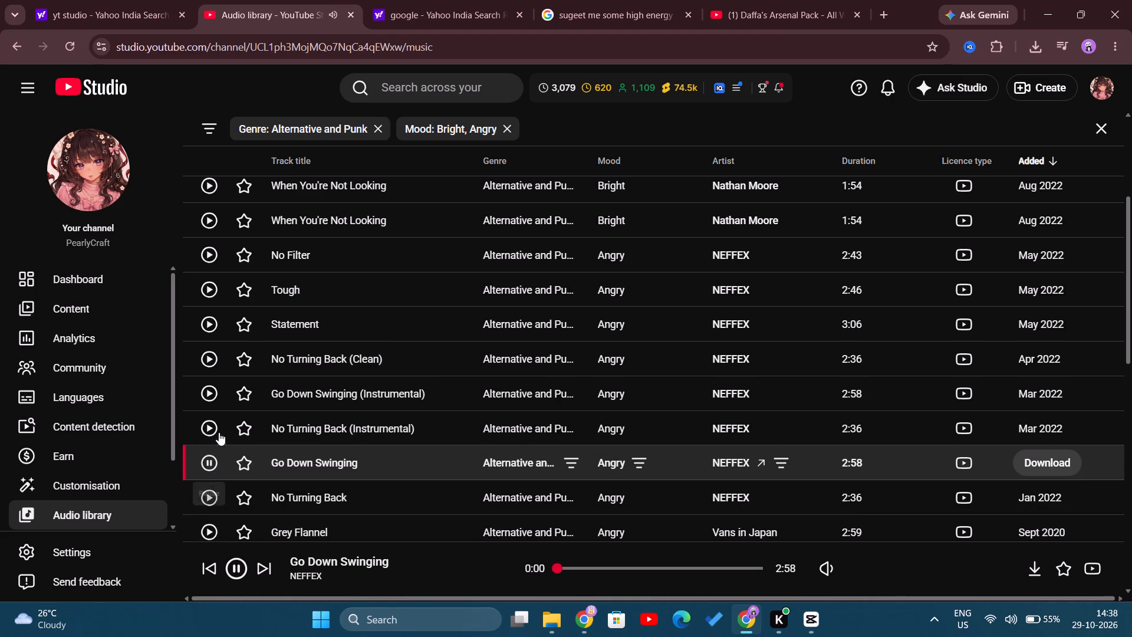
pyautogui.click(212, 431)
pyautogui.scroll(-2, 426, 317)
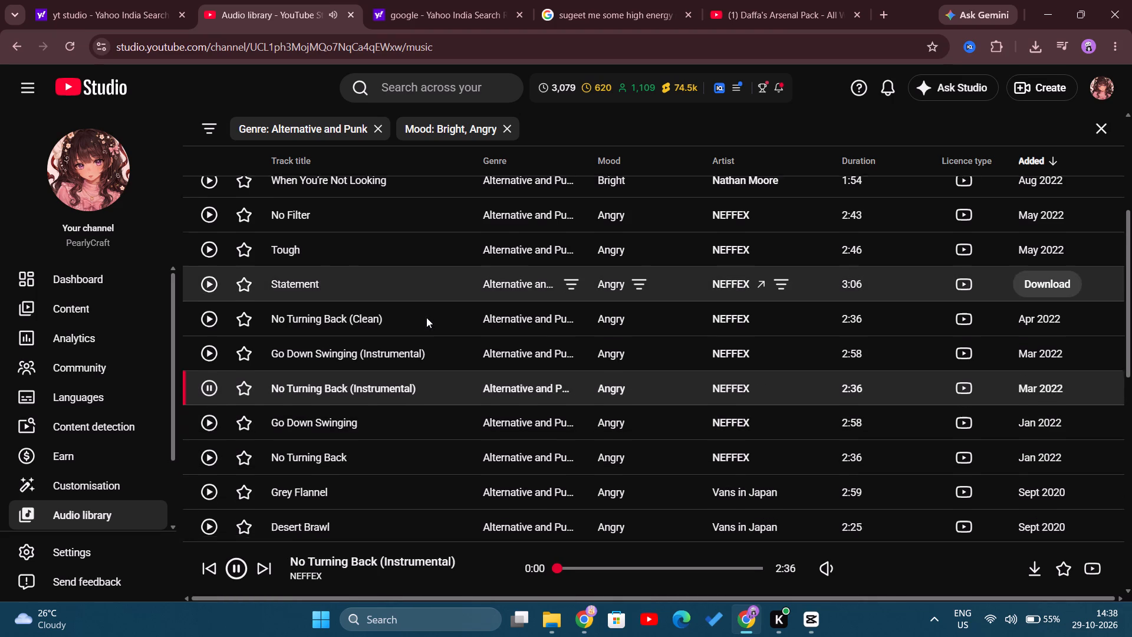
pyautogui.scroll(-1, 427, 317)
pyautogui.scroll(3, 427, 318)
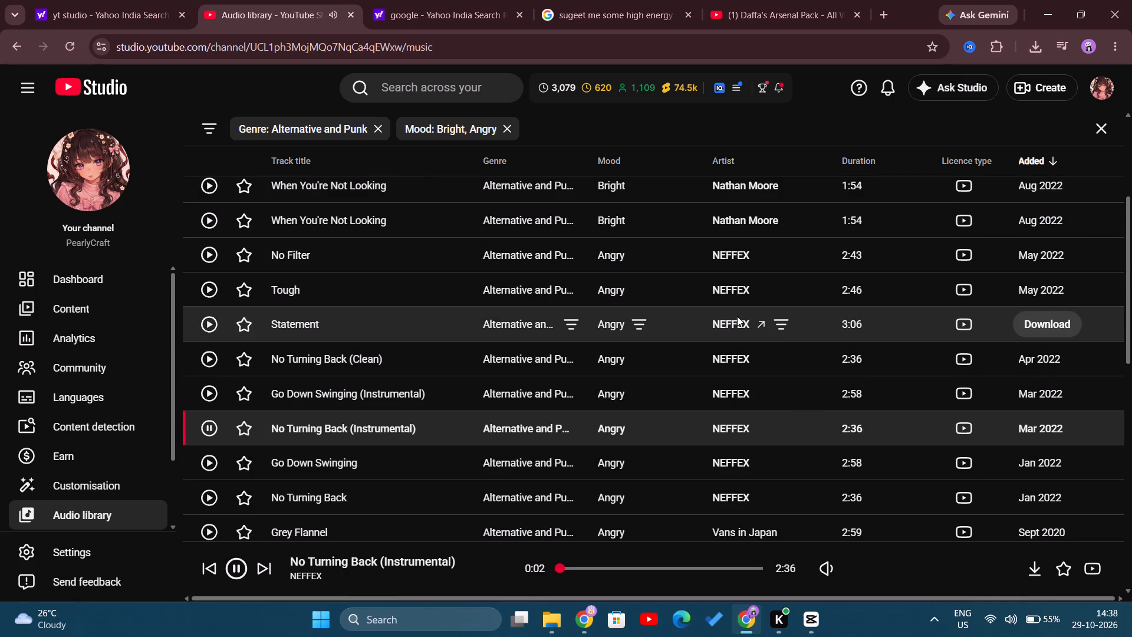
# Open NEFFEX's YouTube channel from the Statement track's artist credit.
pyautogui.click(738, 323)
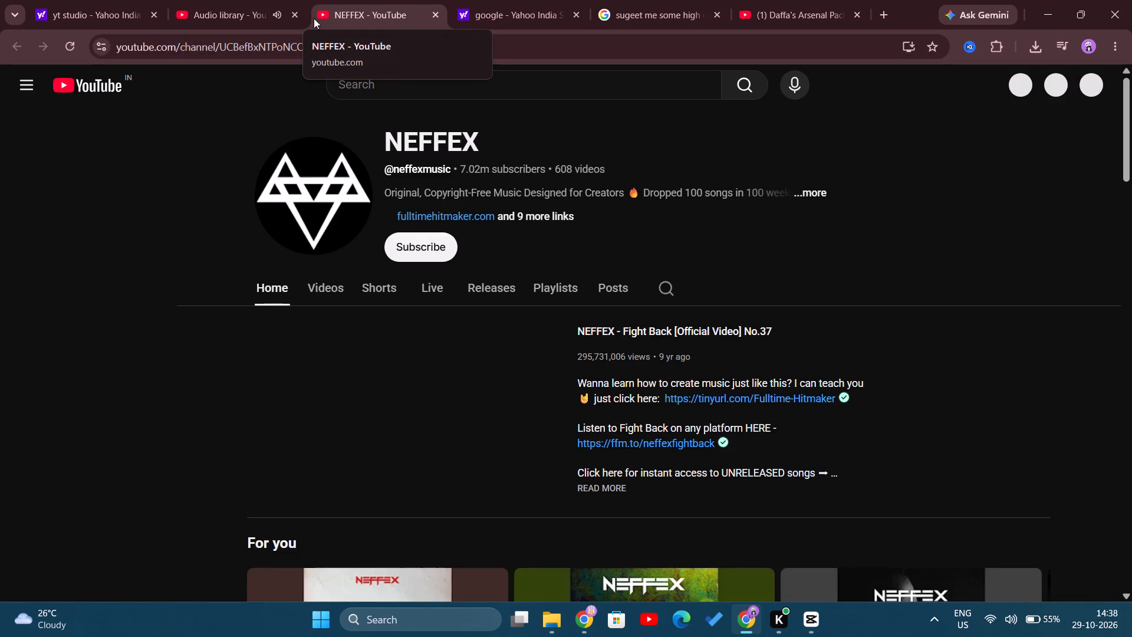
# Return to the YouTube Studio audio library and filter the tracks by artist name containing NEFFEX.
pyautogui.click(231, 12)
pyautogui.scroll(-3, 449, 281)
pyautogui.scroll(4, 450, 281)
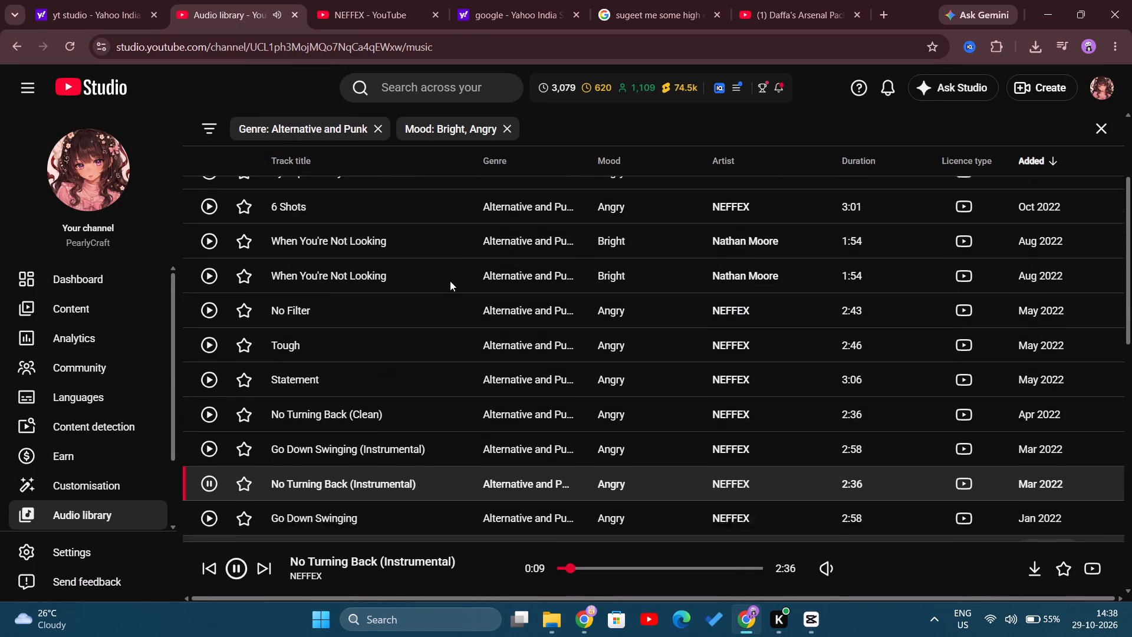
pyautogui.click(547, 129)
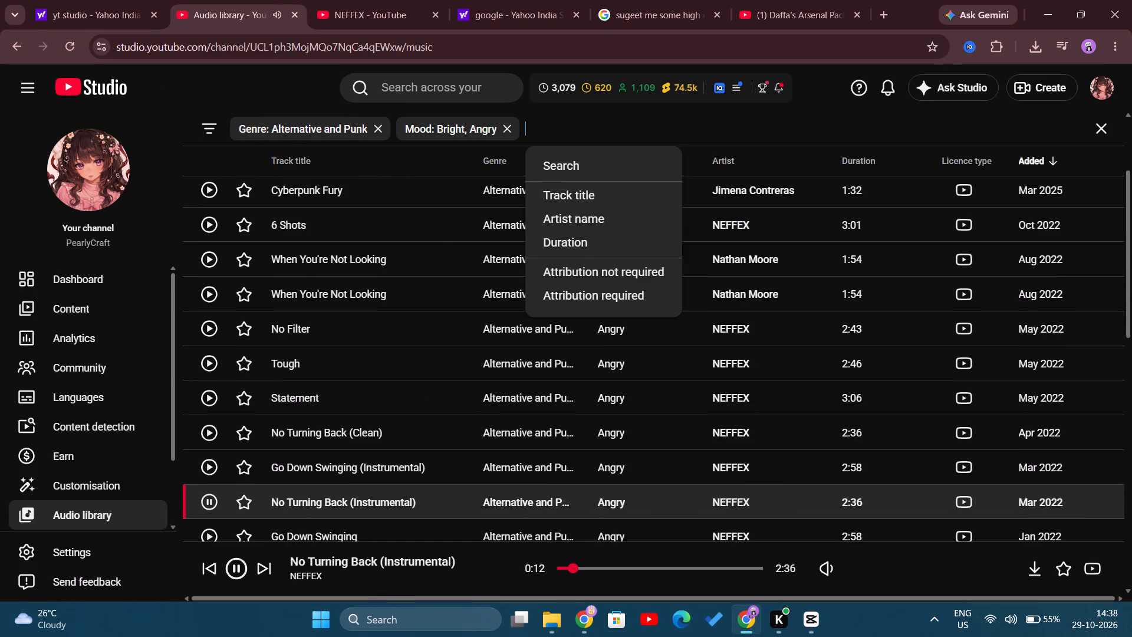
pyautogui.click(564, 220)
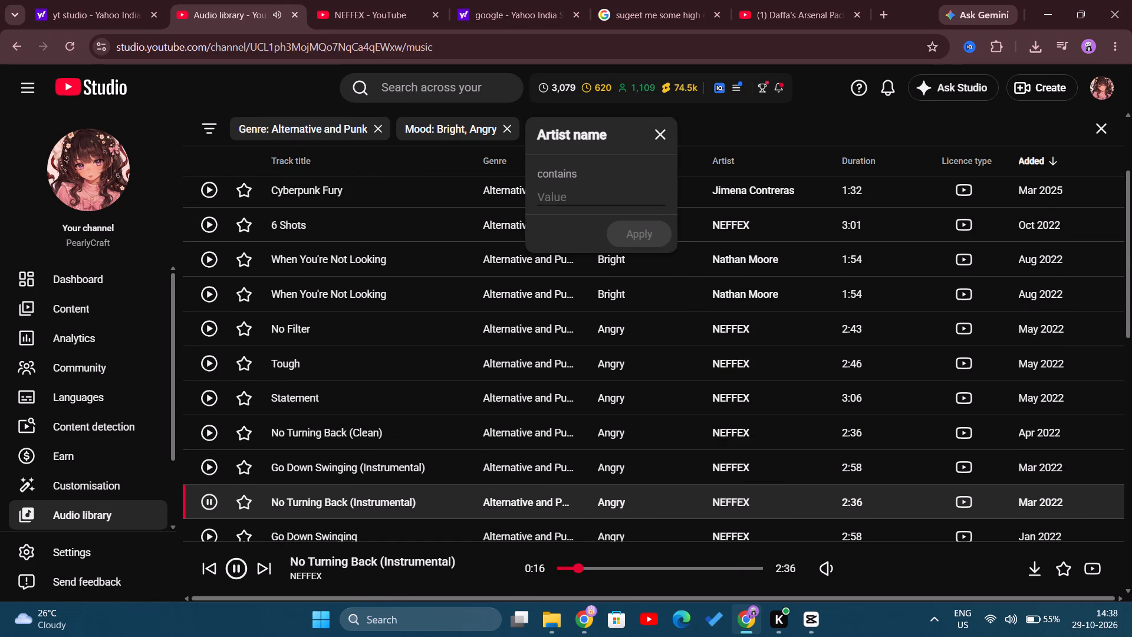
pyautogui.press('n')
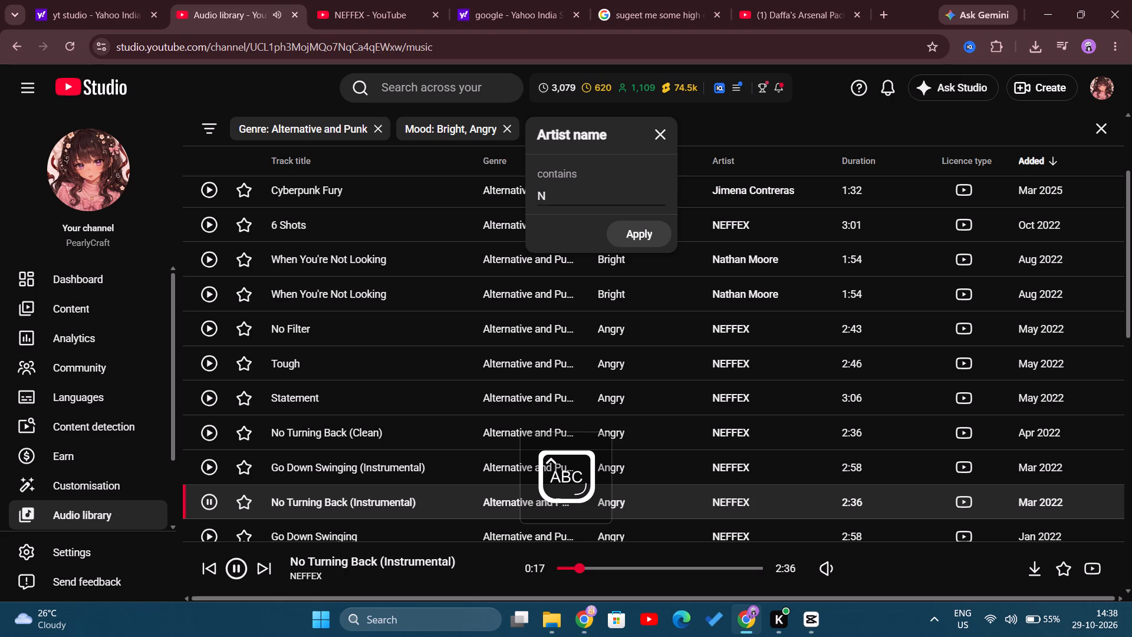
pyautogui.write('EFFE')
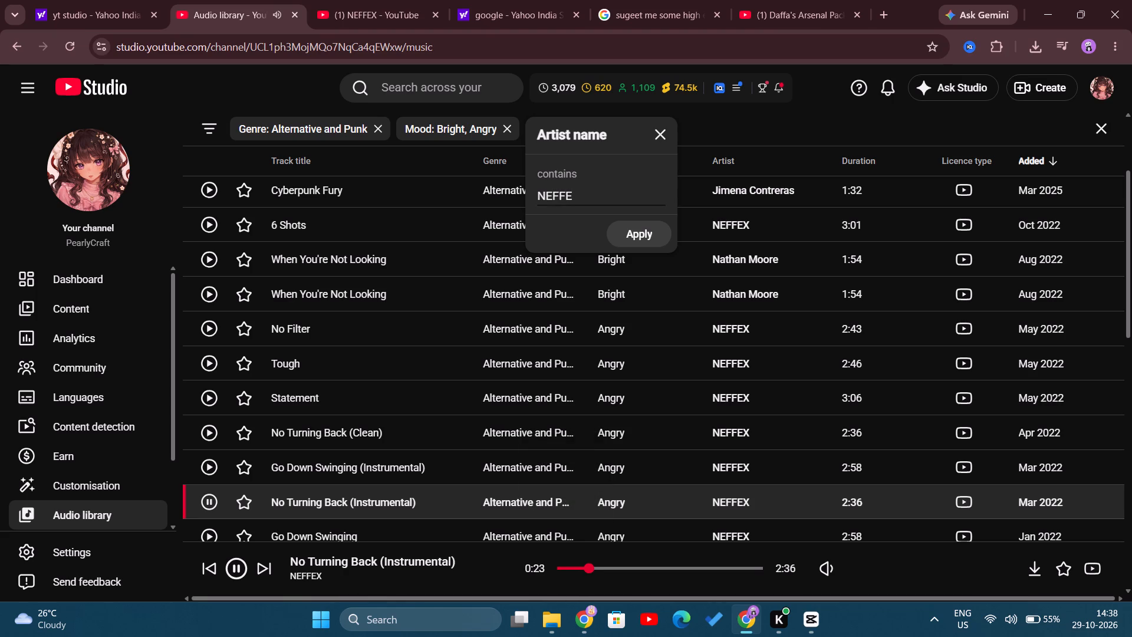
pyautogui.press('x')
pyautogui.press('Return')
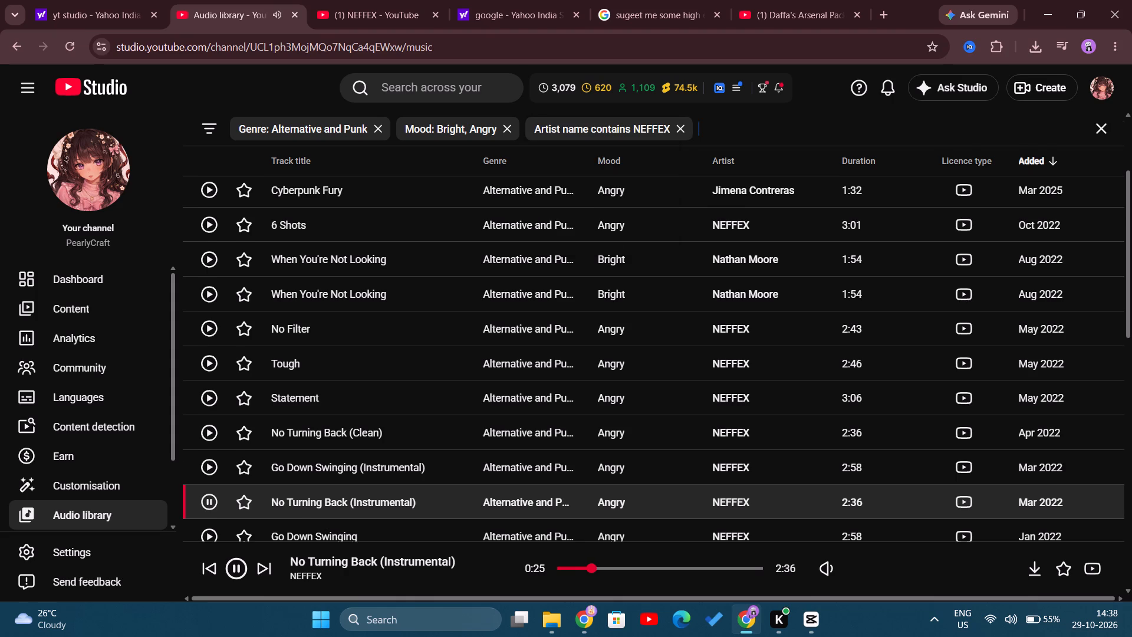
# Look through the NEFFEX results and sample Go Down Swinging (Instrumental).
pyautogui.scroll(-1, 256, 267)
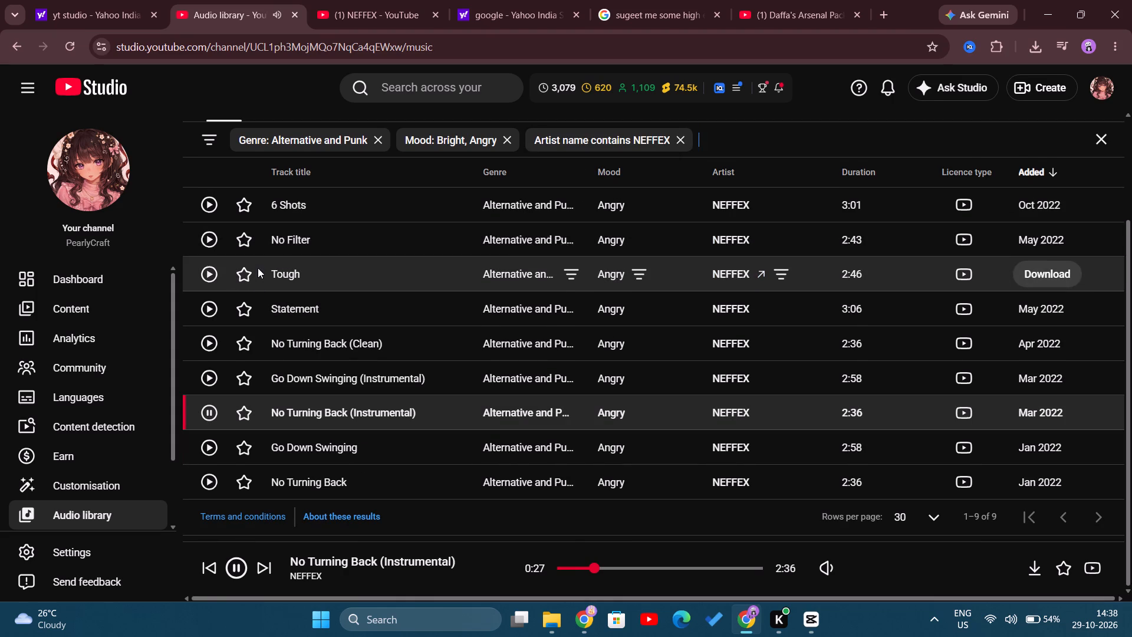
pyautogui.scroll(-3, 258, 268)
pyautogui.scroll(-4, 389, 323)
pyautogui.click(209, 383)
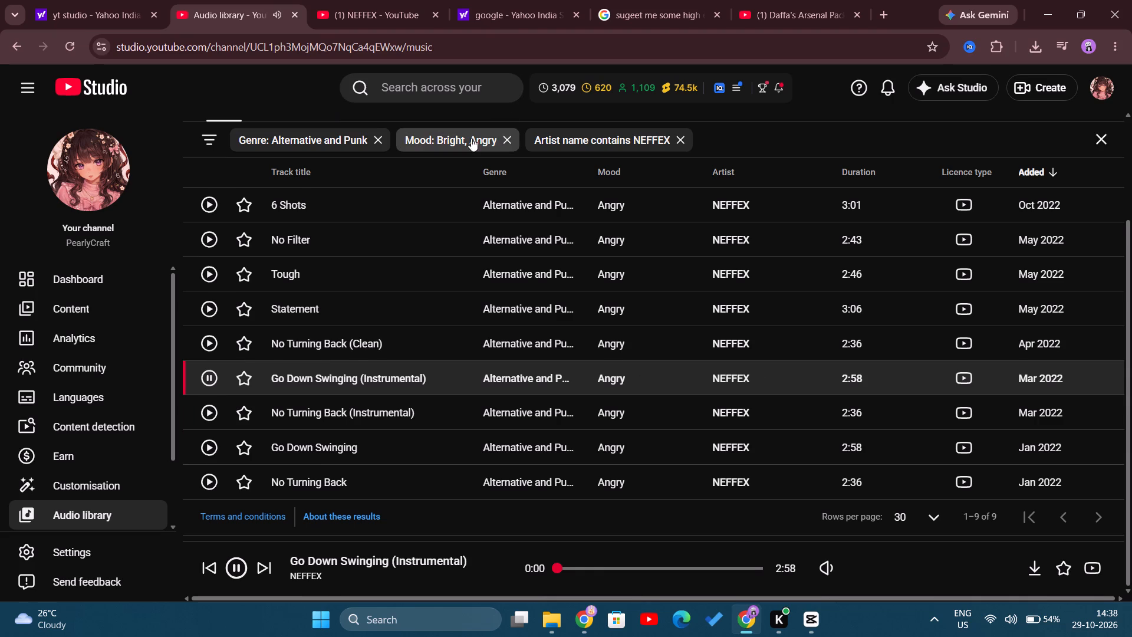
# Remove the Alternative and Punk genre filter from the track list.
pyautogui.click(378, 141)
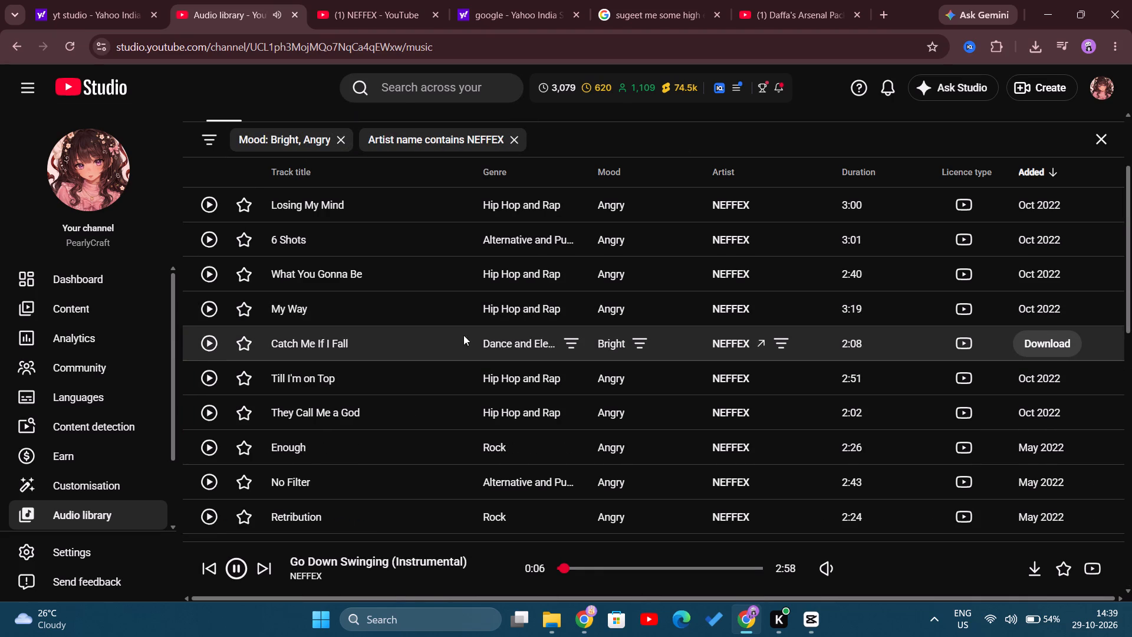
# Sample NEFFEX's Bite Me, Tell Me That I Can't, Go Down Swinging and No Turning Back.
pyautogui.scroll(-3, 339, 353)
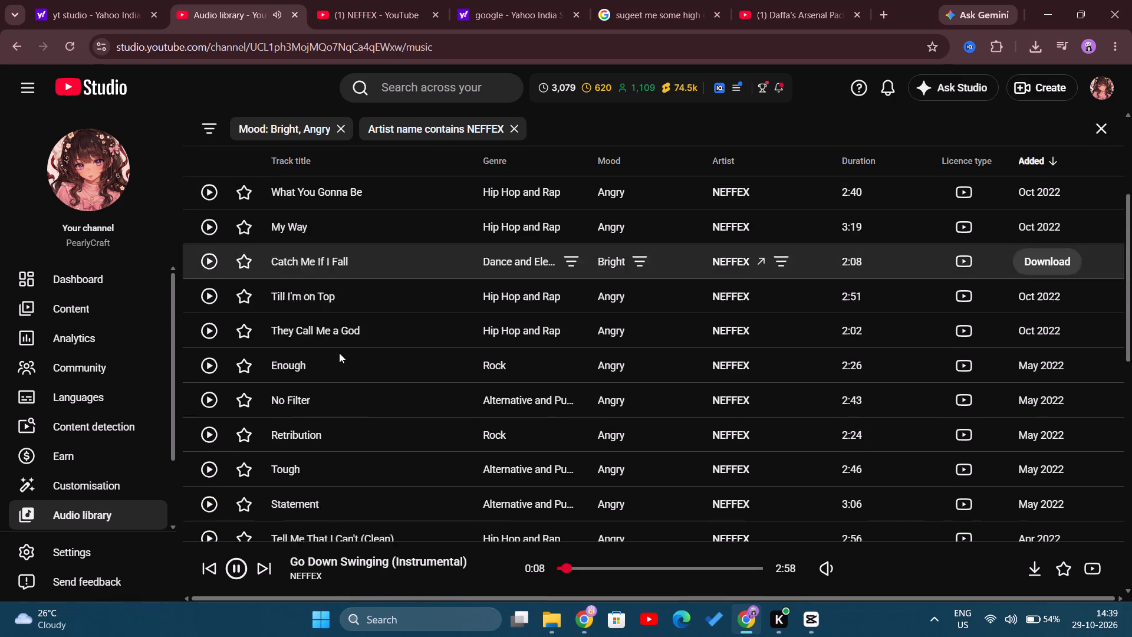
pyautogui.scroll(-11, 338, 359)
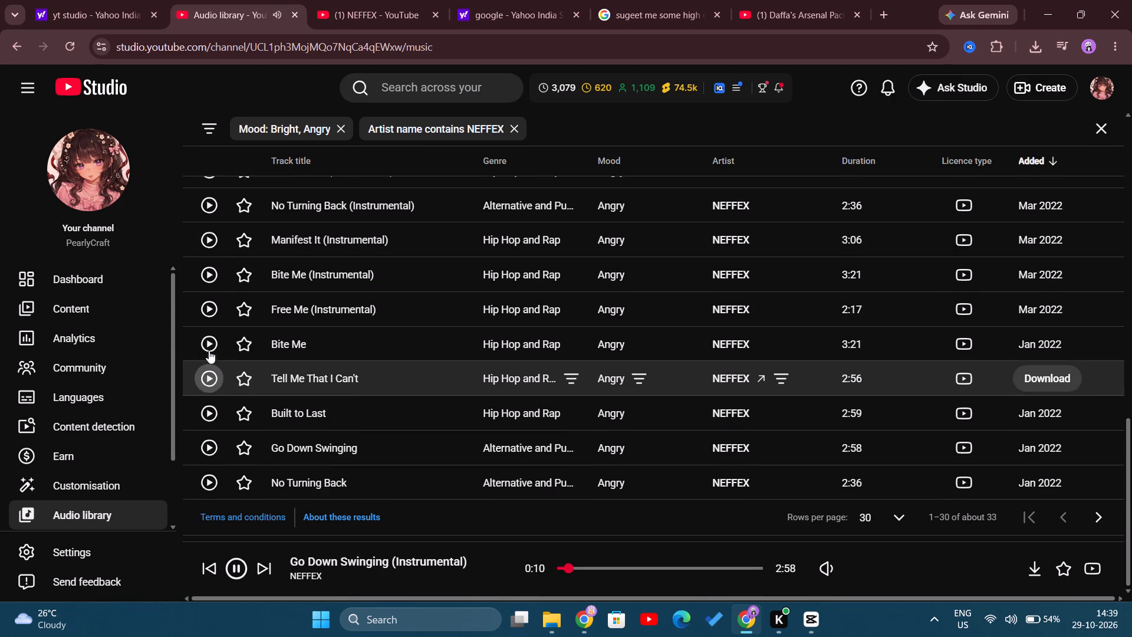
pyautogui.click(202, 337)
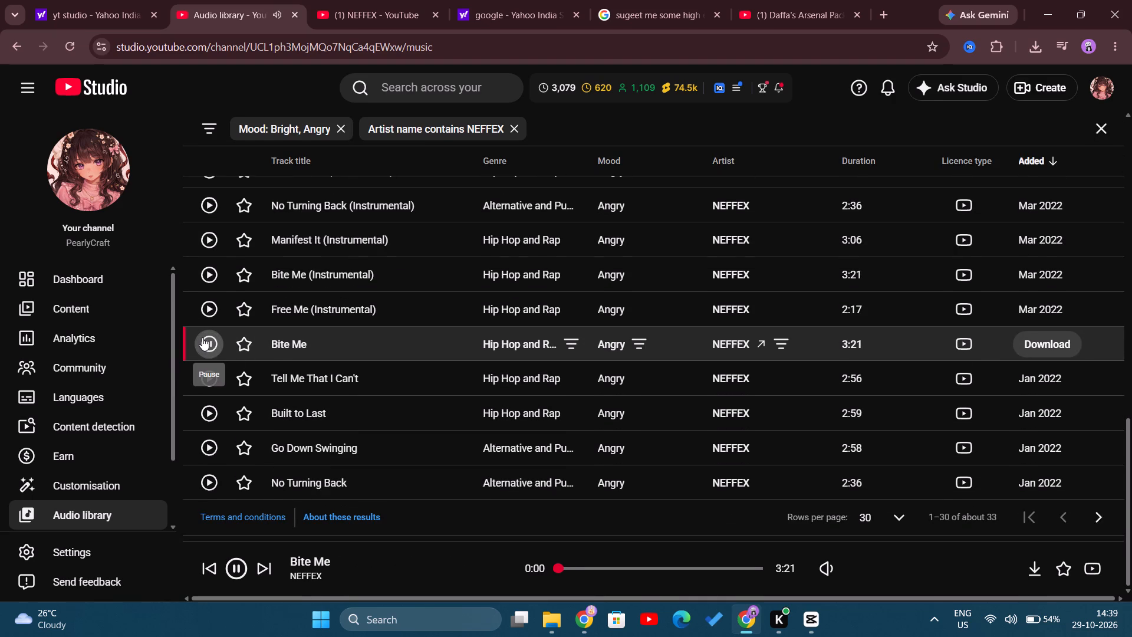
pyautogui.click(206, 376)
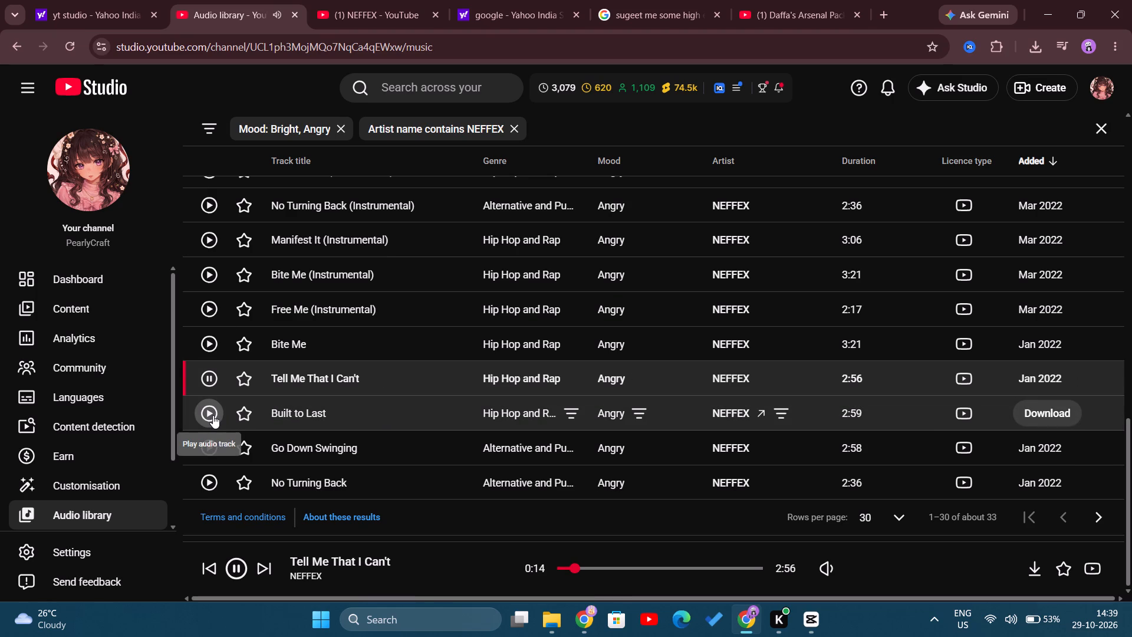
pyautogui.click(208, 435)
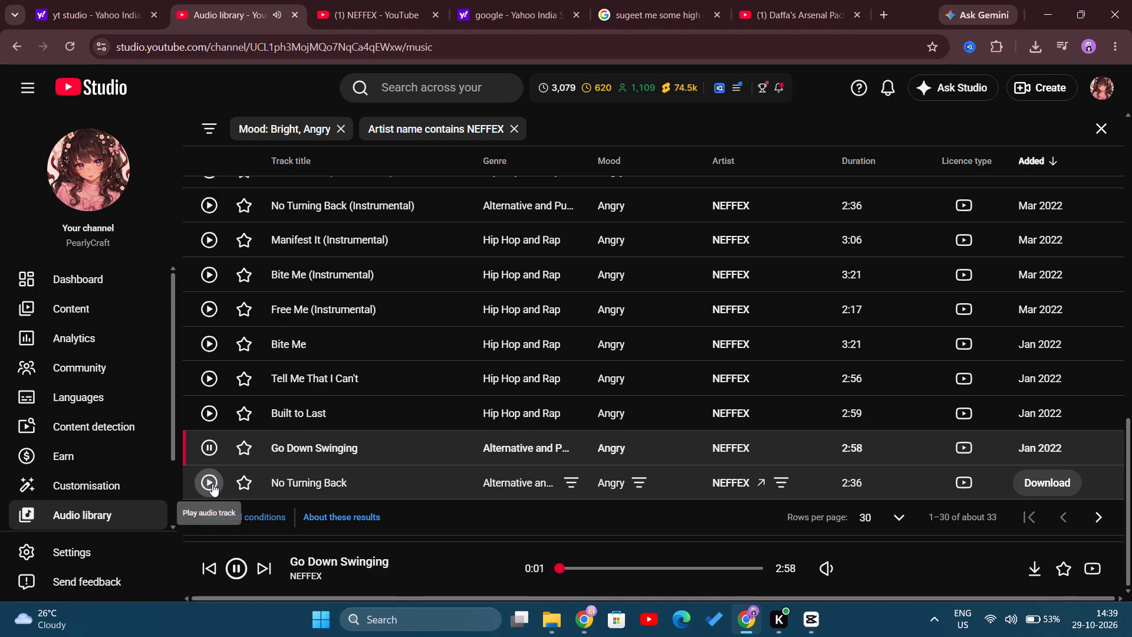
pyautogui.click(212, 484)
# Sample NEFFEX's Tell Me That I Can't (Instrumental) and No Turning Back (Clean), skipping ahead within the latter.
pyautogui.scroll(3, 222, 390)
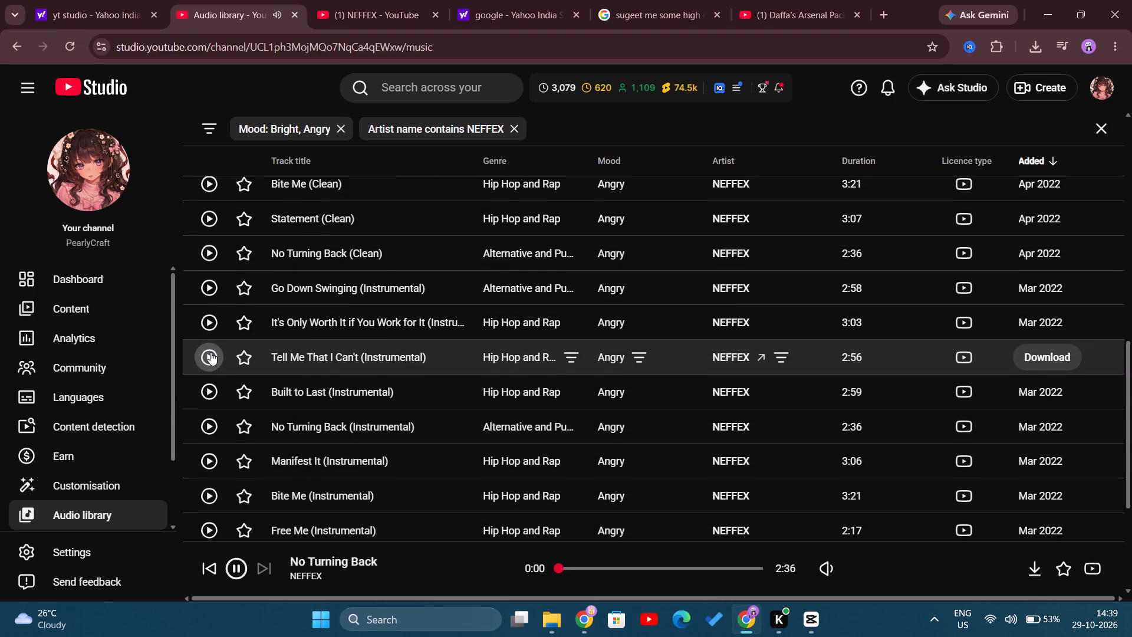
pyautogui.click(206, 353)
pyautogui.scroll(3, 206, 353)
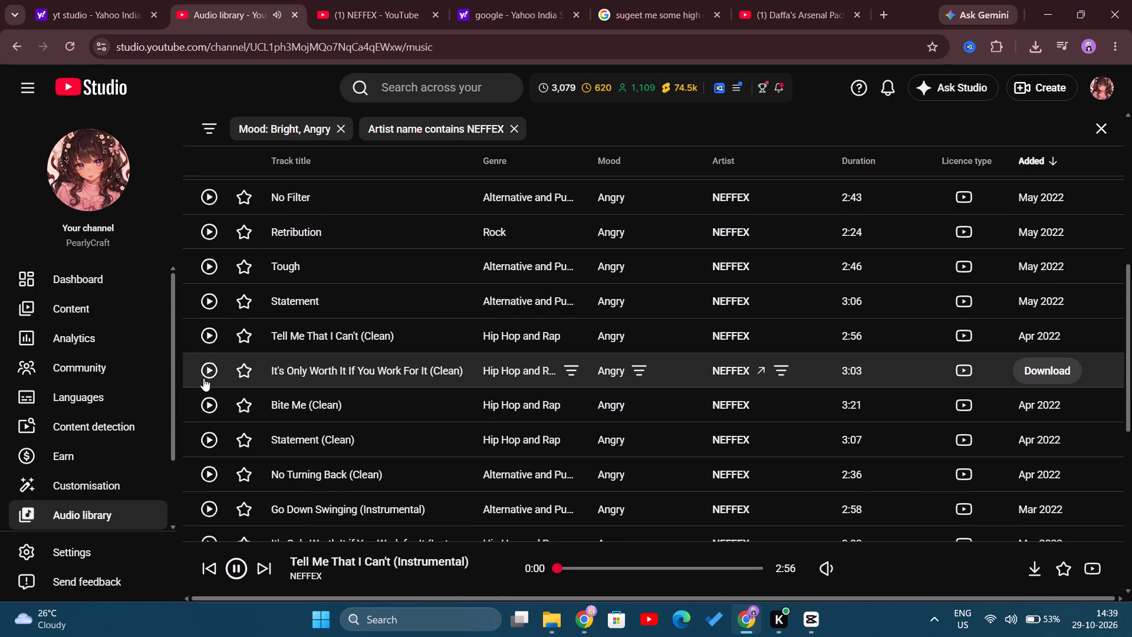
pyautogui.click(197, 473)
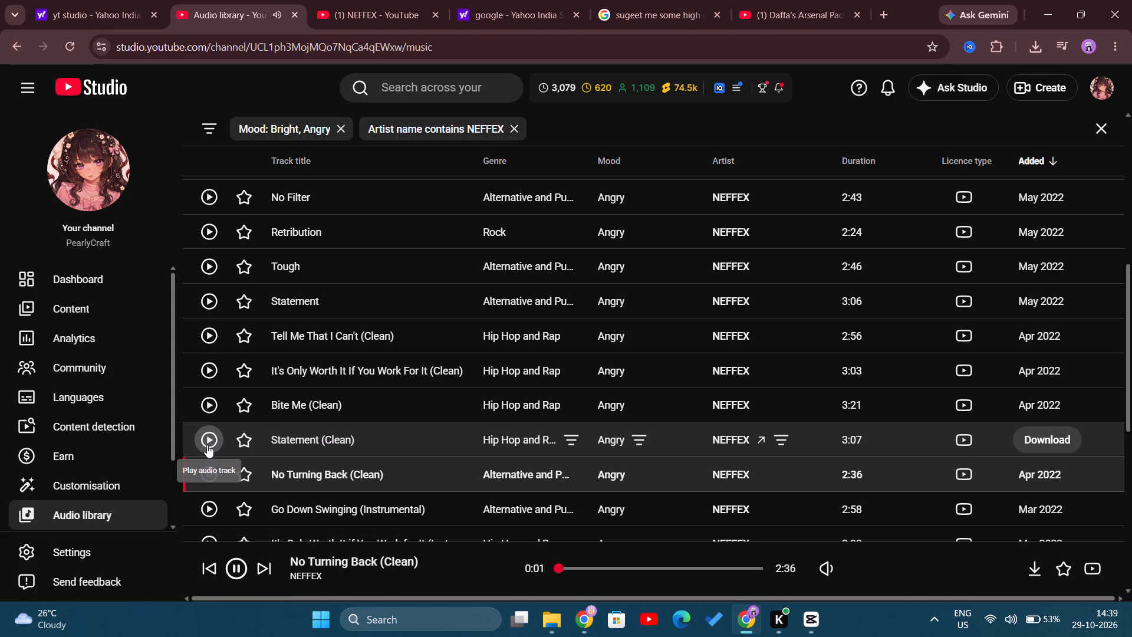
pyautogui.scroll(-3, 208, 437)
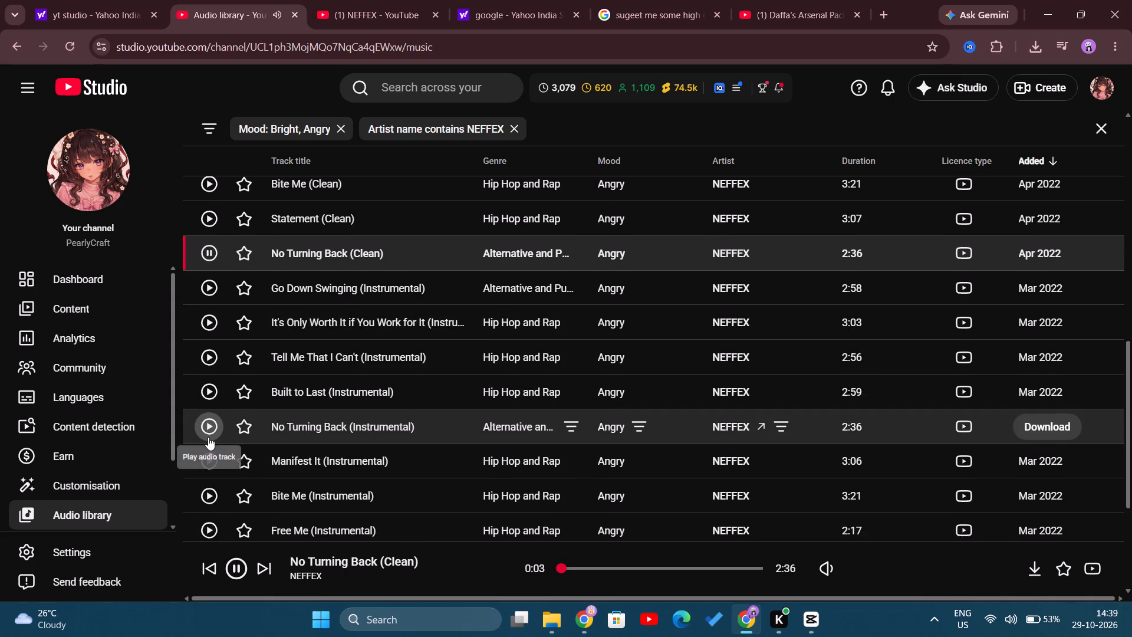
pyautogui.scroll(-1, 208, 437)
pyautogui.scroll(2, 208, 437)
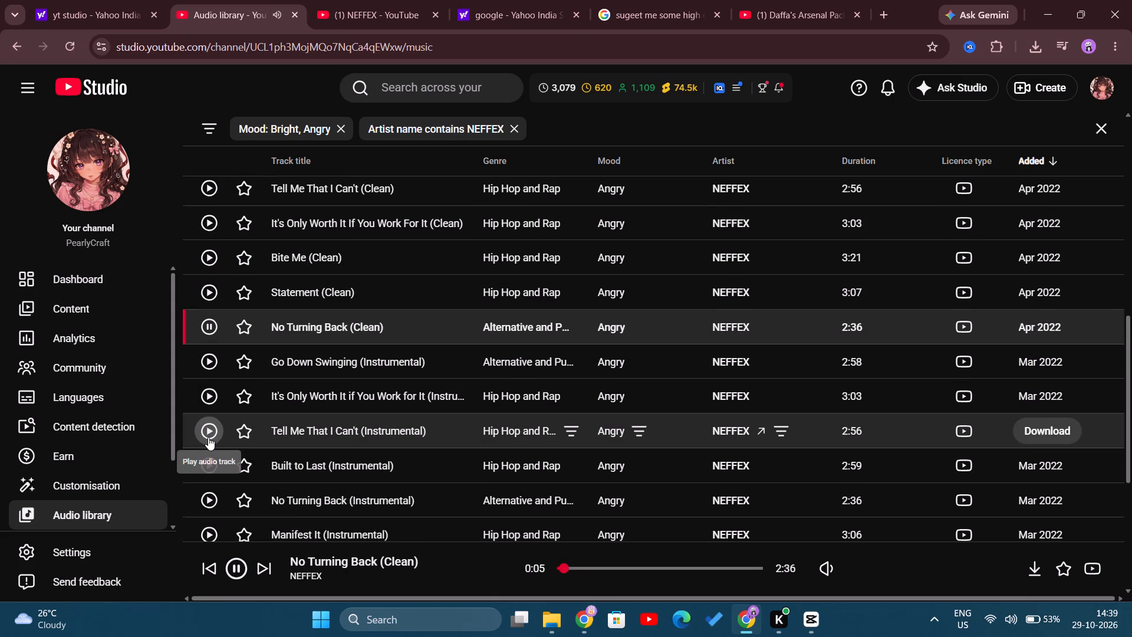
pyautogui.click(587, 569)
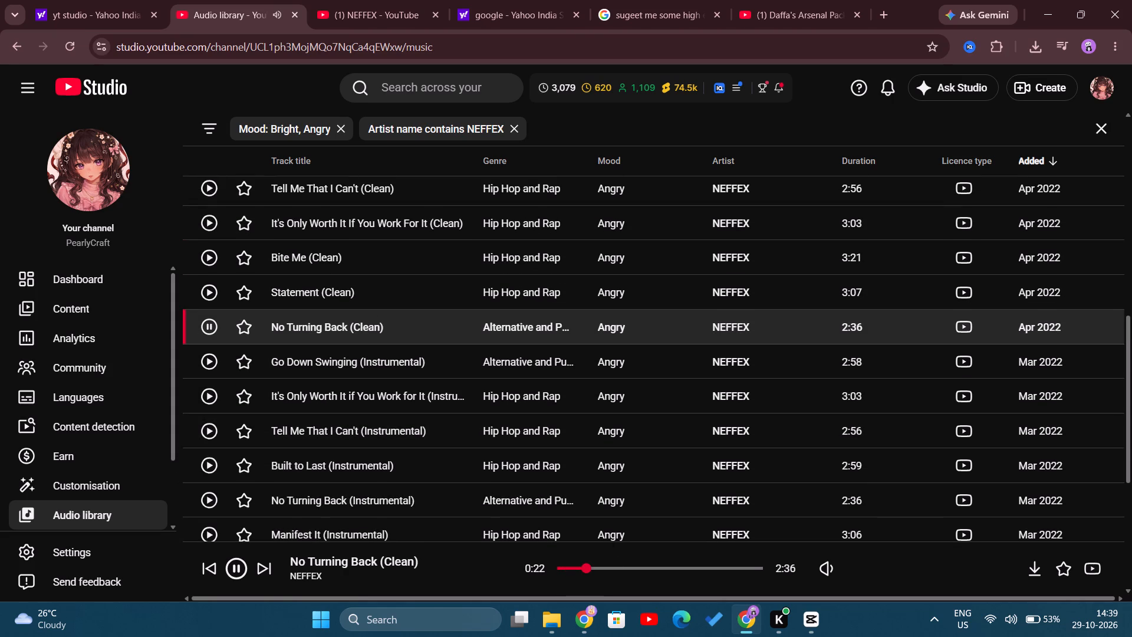
# Sample NEFFEX's Statement (Clean), Retribution, They Call Me a God and What You Gonna Be, skipping ahead in the first and last.
pyautogui.click(210, 300)
pyautogui.scroll(2, 267, 364)
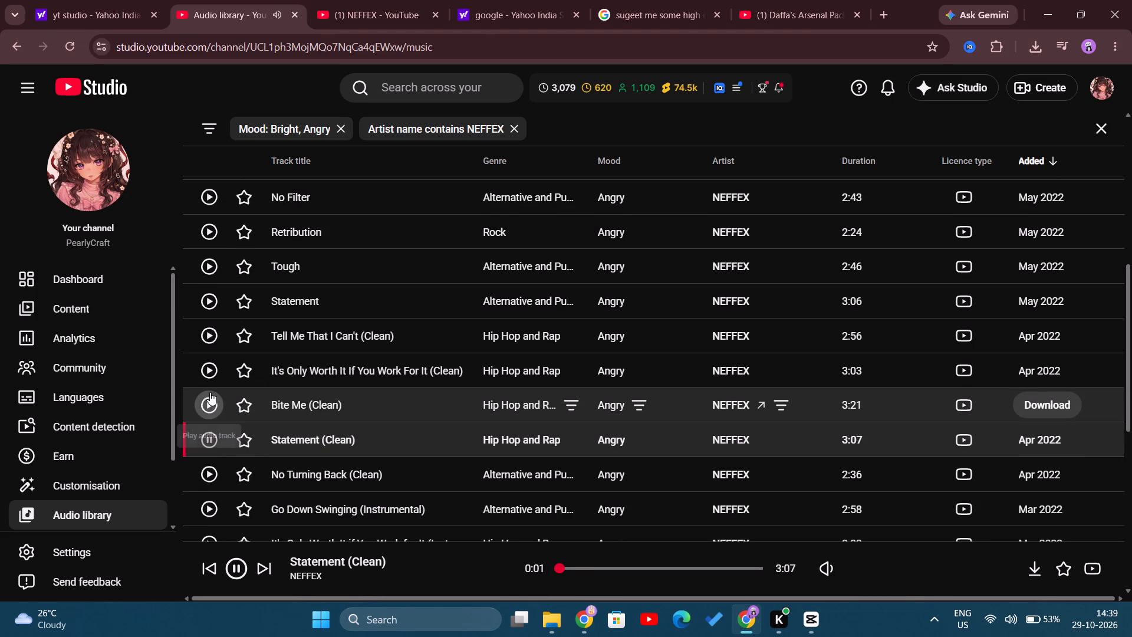
pyautogui.click(581, 570)
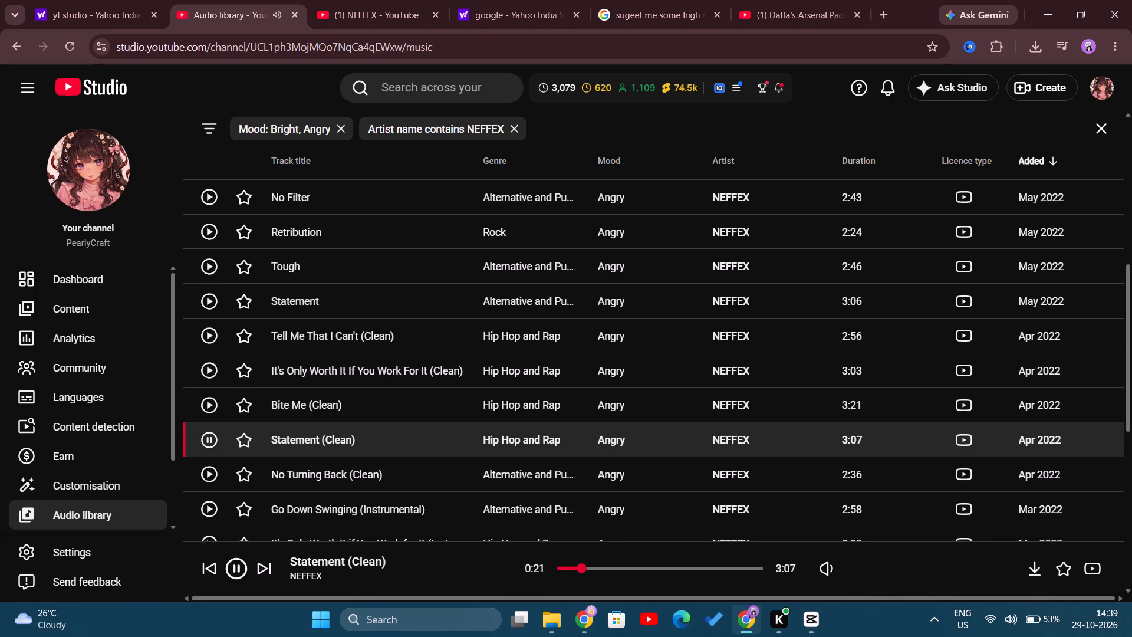
pyautogui.scroll(2, 220, 372)
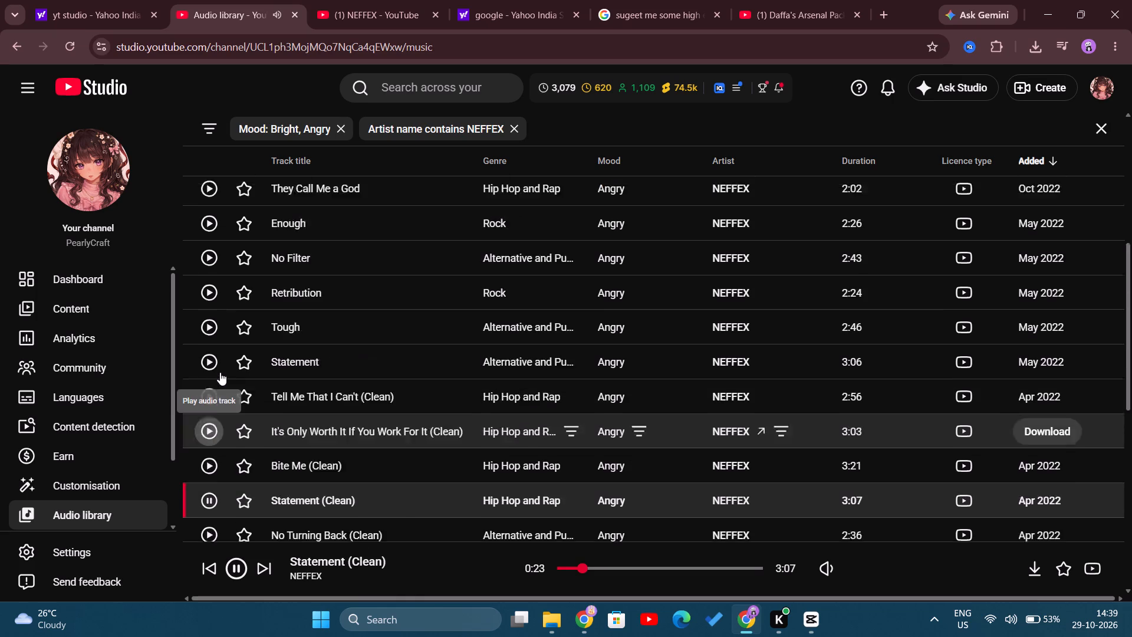
pyautogui.click(202, 371)
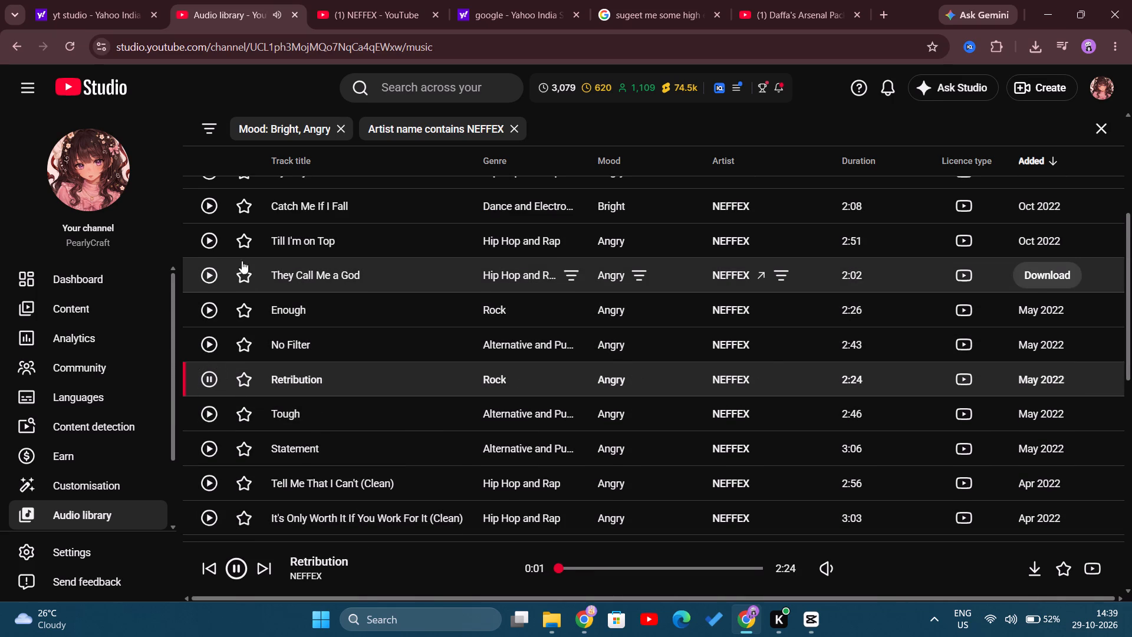
pyautogui.click(212, 267)
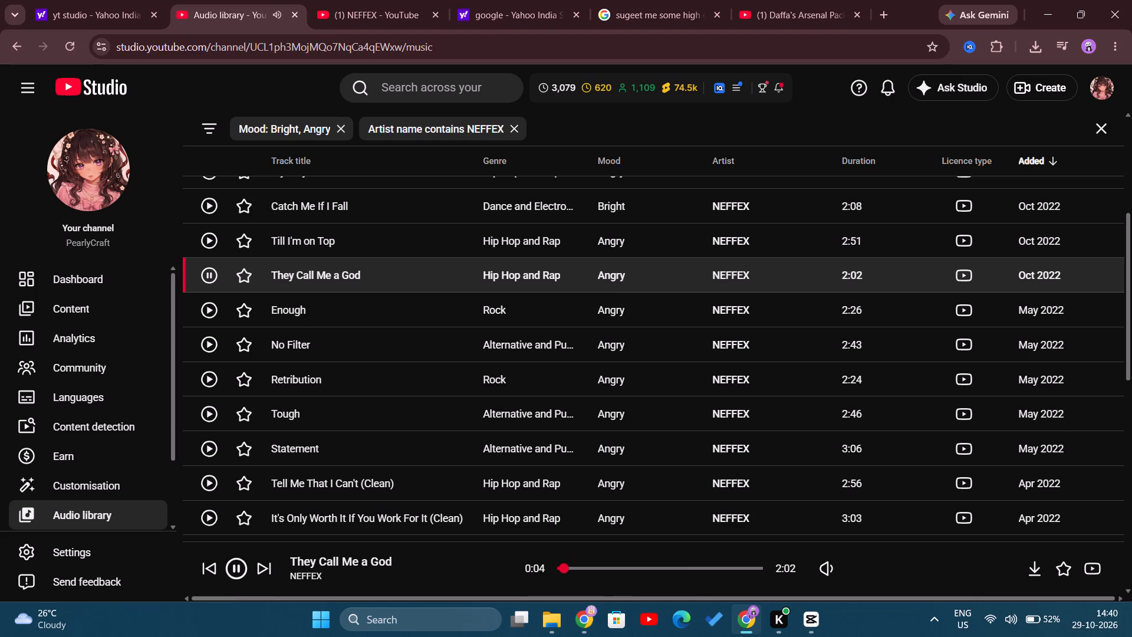
pyautogui.scroll(1, 414, 432)
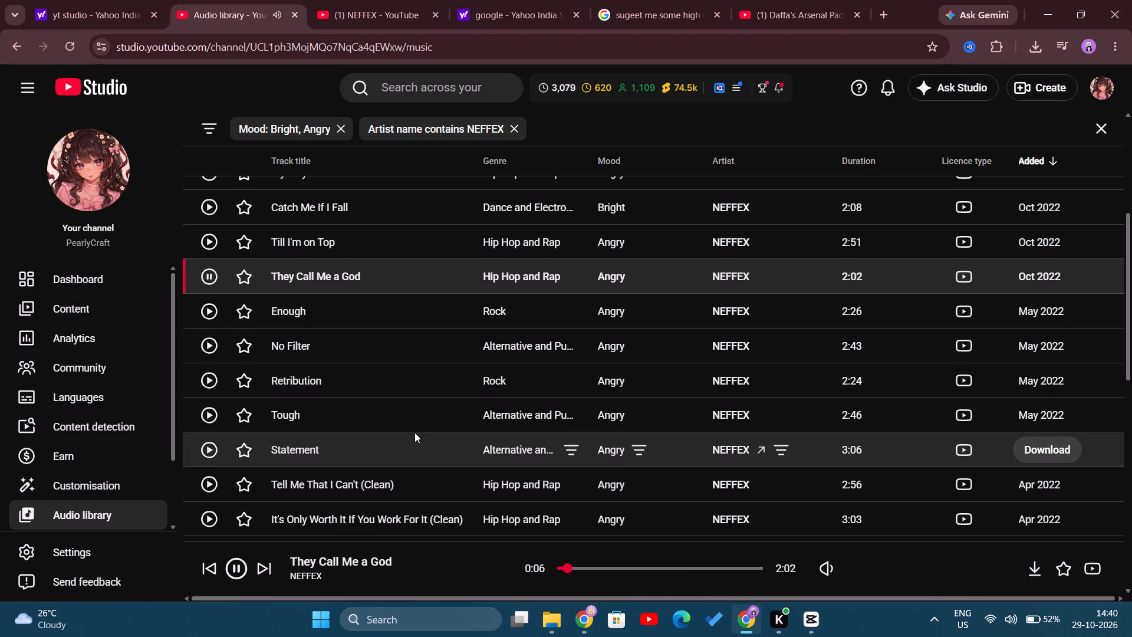
pyautogui.scroll(2, 239, 399)
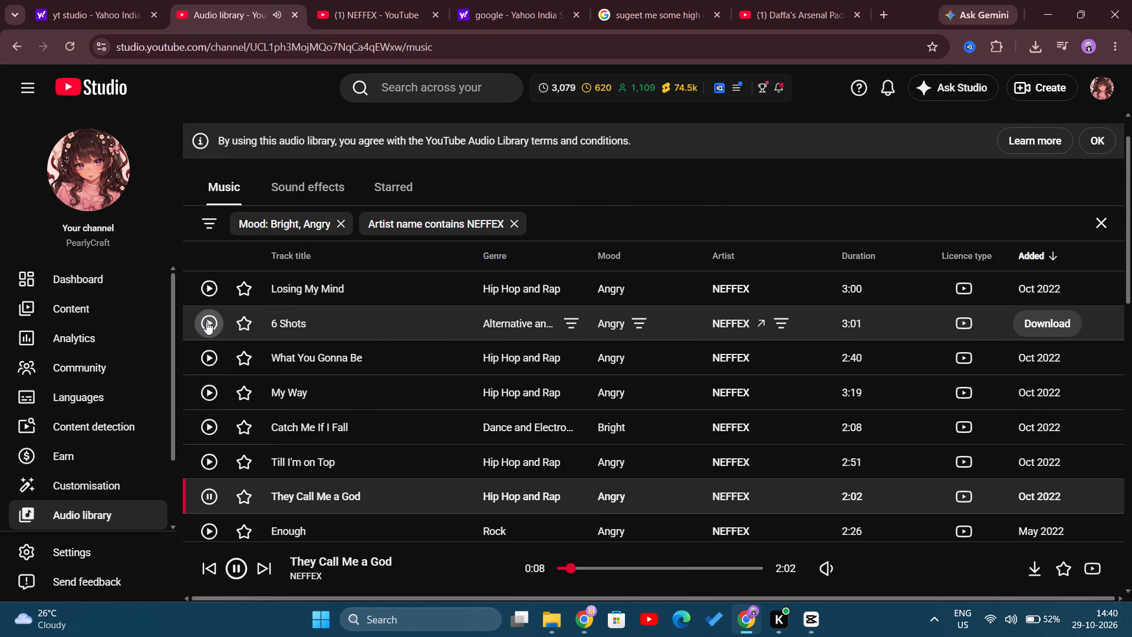
pyautogui.click(203, 362)
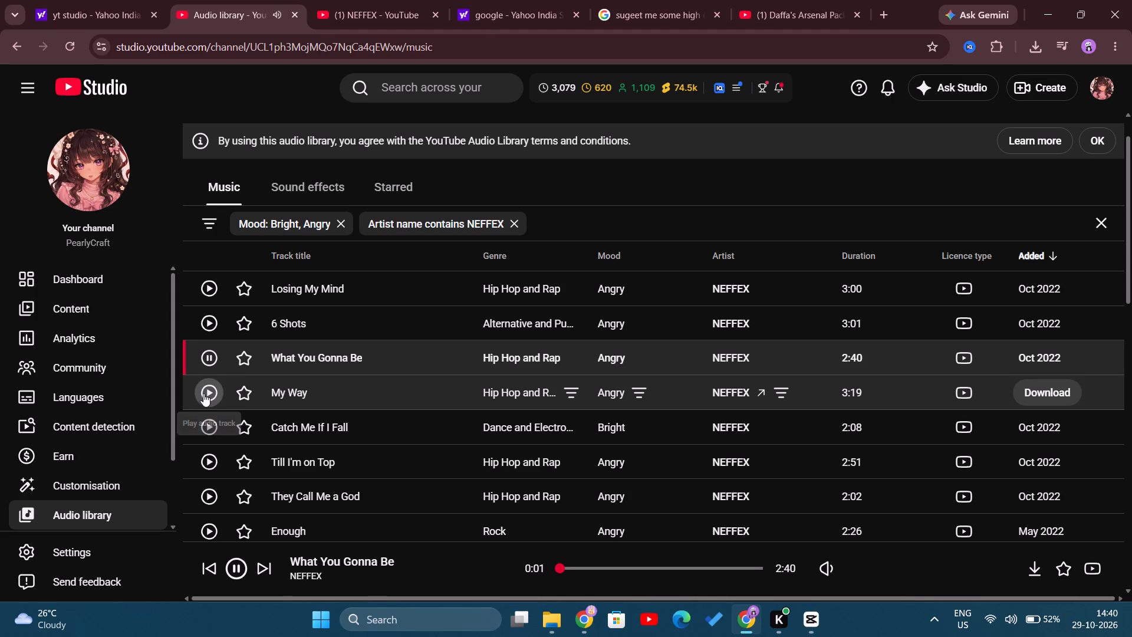
pyautogui.click(584, 575)
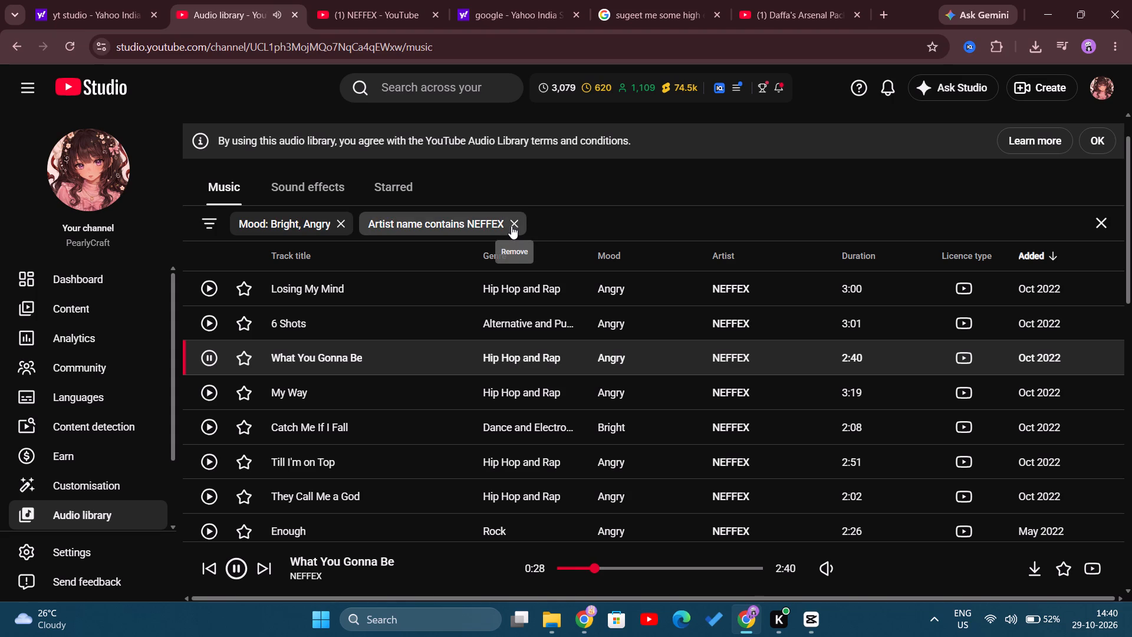
# With the NEFFEX artist filter removed, sample Firecracker and Redding Rainbow, skipping ahead within Redding Rainbow.
pyautogui.scroll(-3, 316, 372)
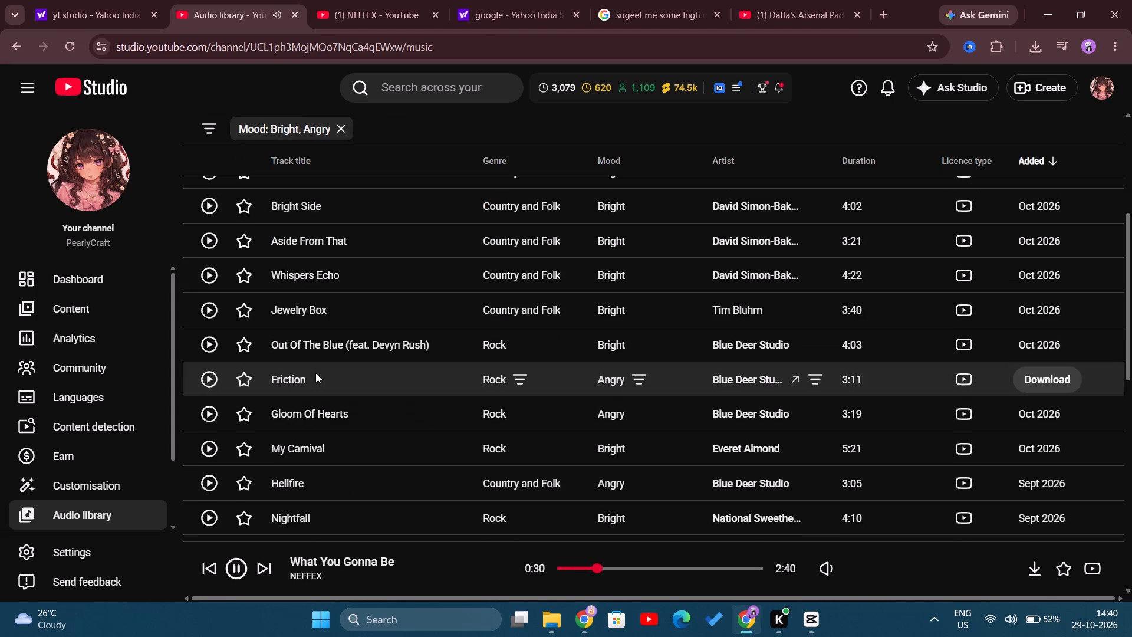
pyautogui.scroll(3, 269, 368)
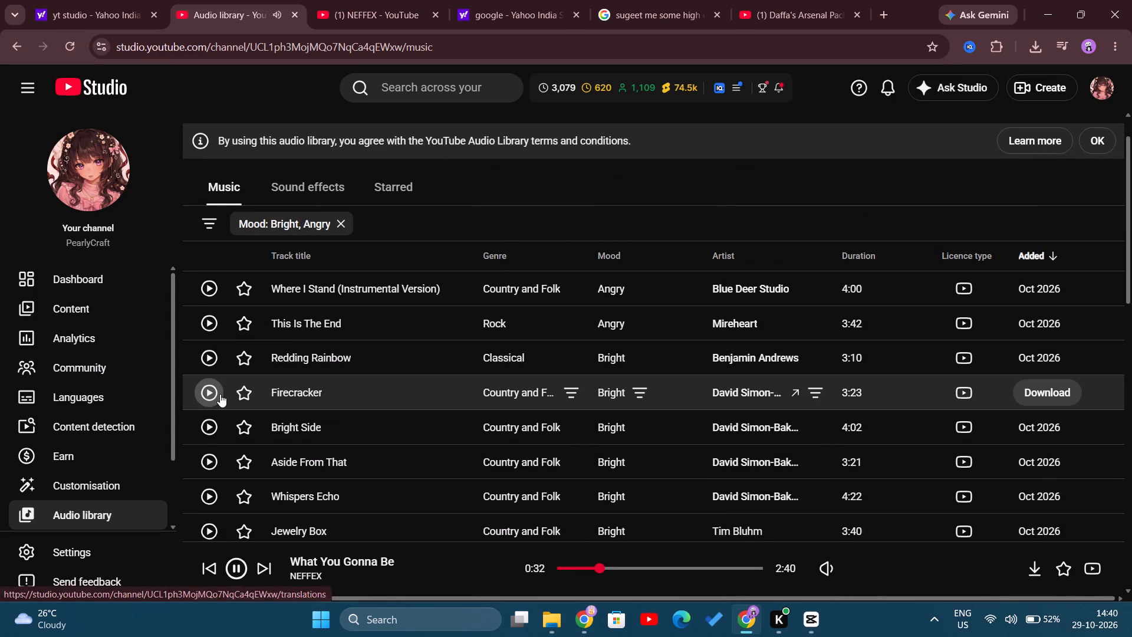
pyautogui.click(220, 394)
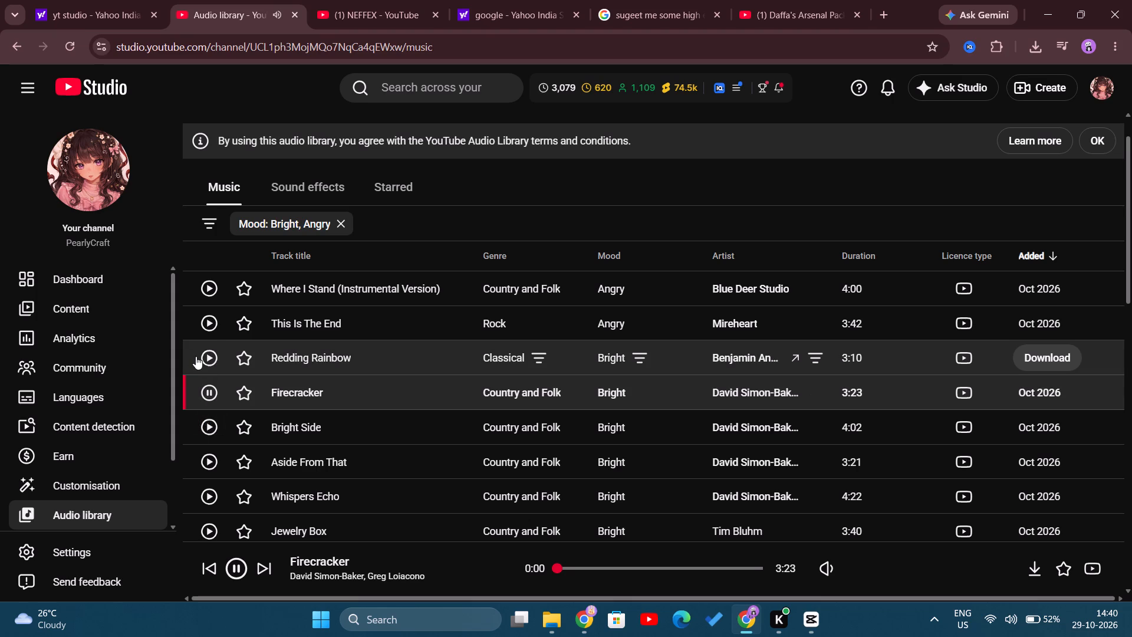
pyautogui.click(198, 357)
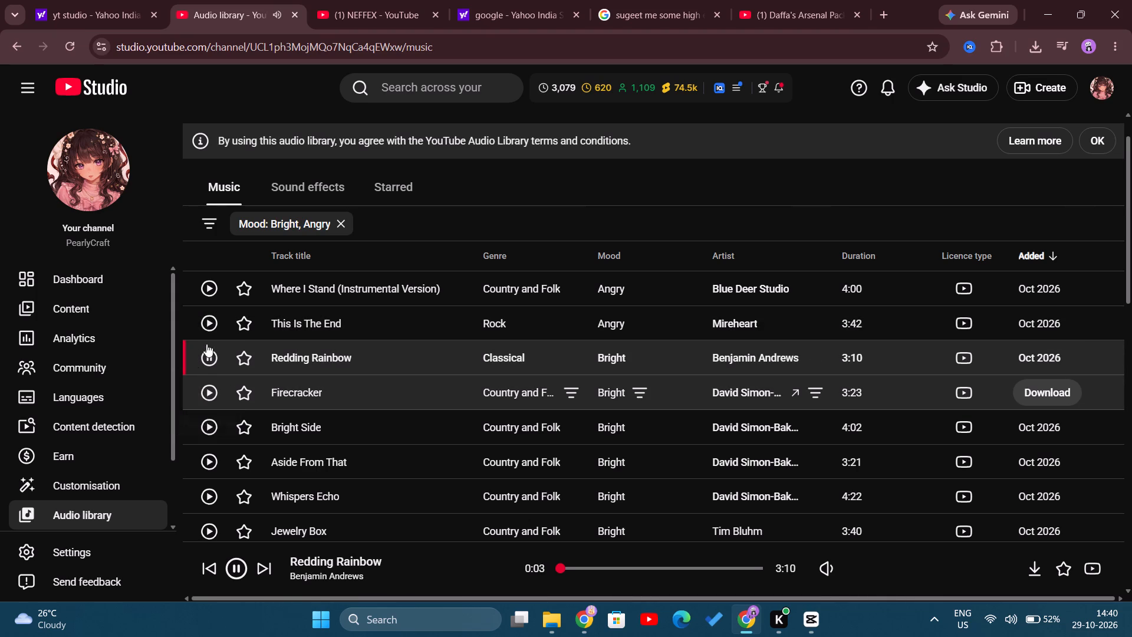
pyautogui.click(589, 564)
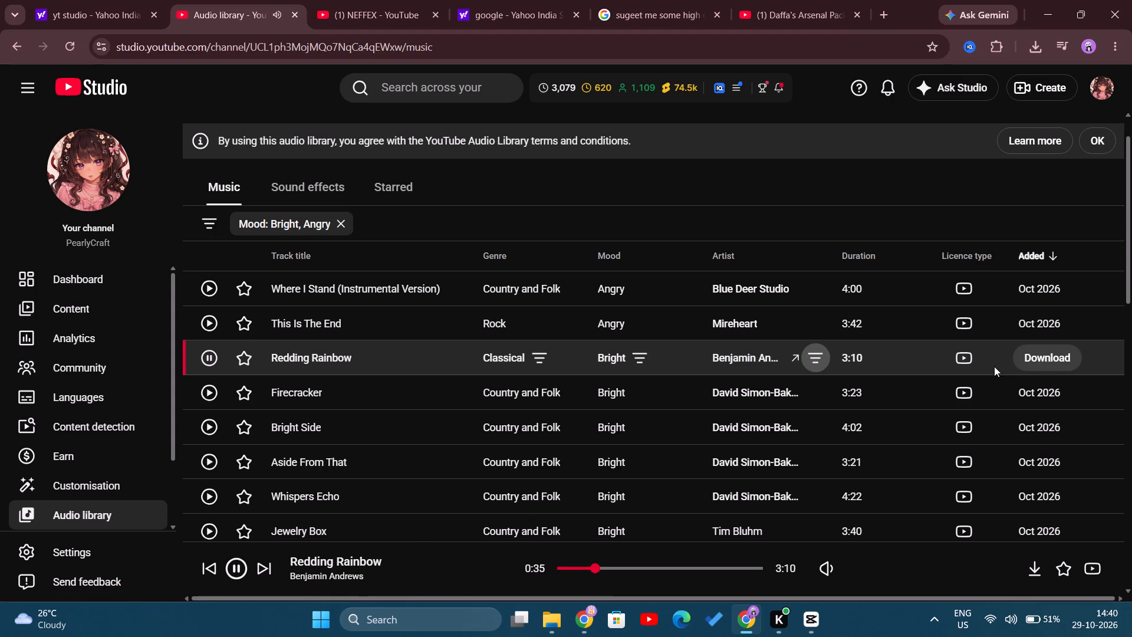
# Download the track Redding Rainbow by Benjamin Andrews from the audio library.
pyautogui.click(1044, 357)
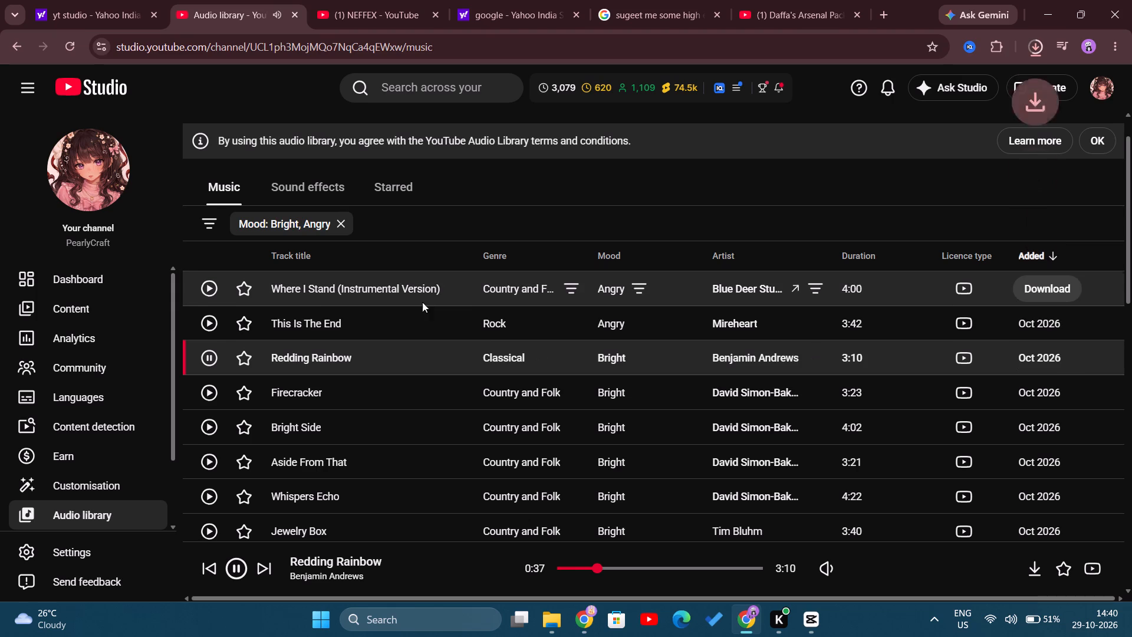
# Sample This Is The End, Where I Stand (Instrumental Version) and Aside From That, skipping ahead within This Is The End.
pyautogui.click(215, 319)
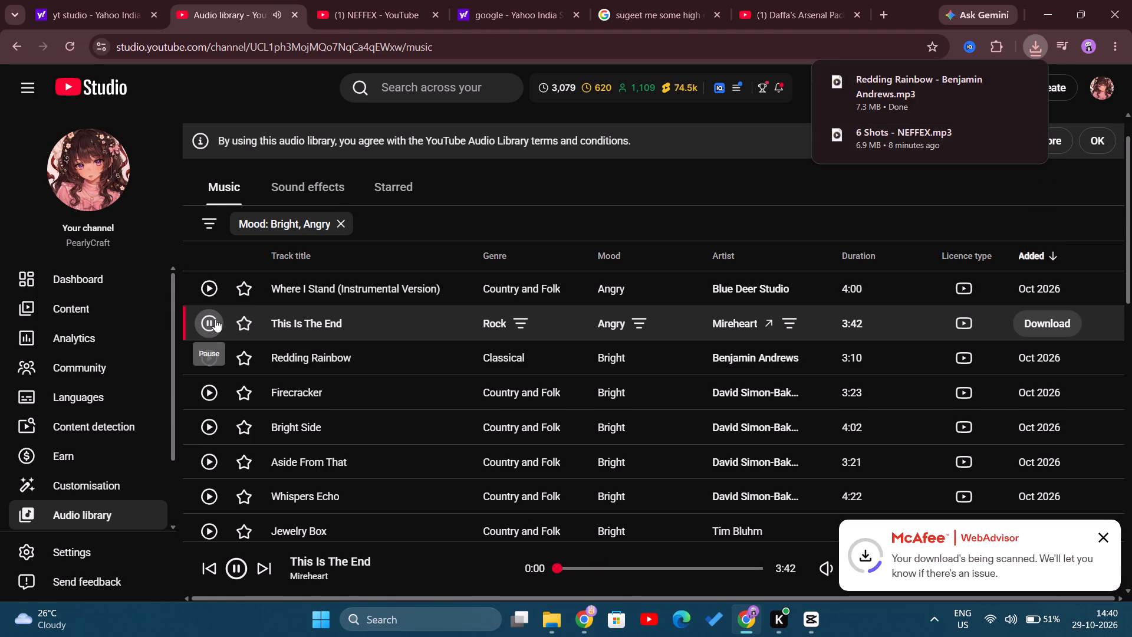
pyautogui.click(579, 568)
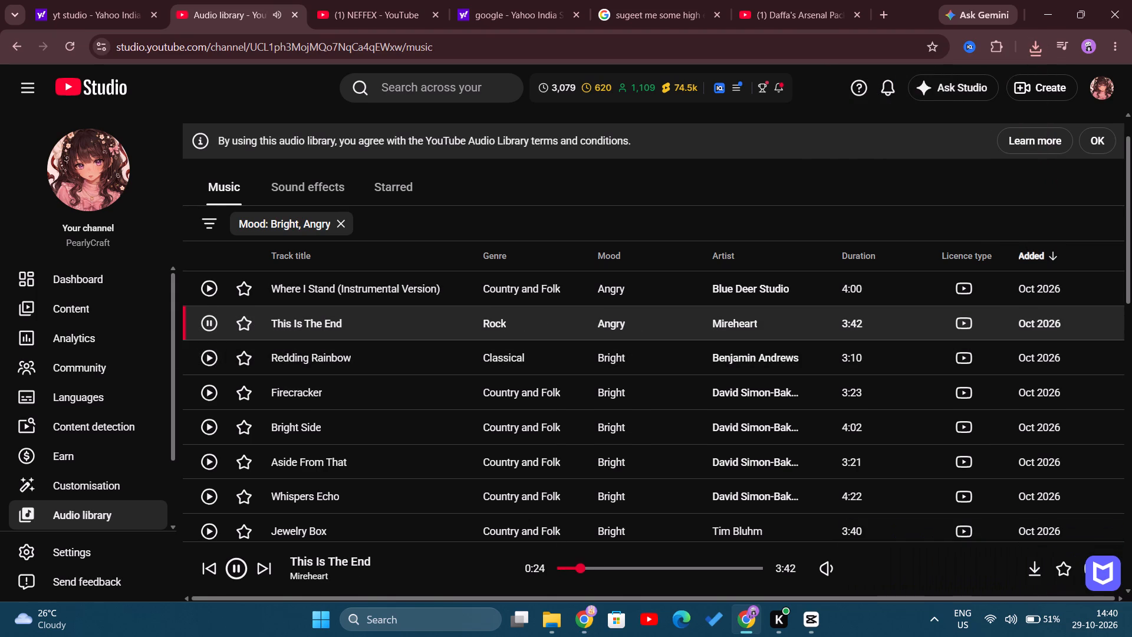
pyautogui.click(650, 564)
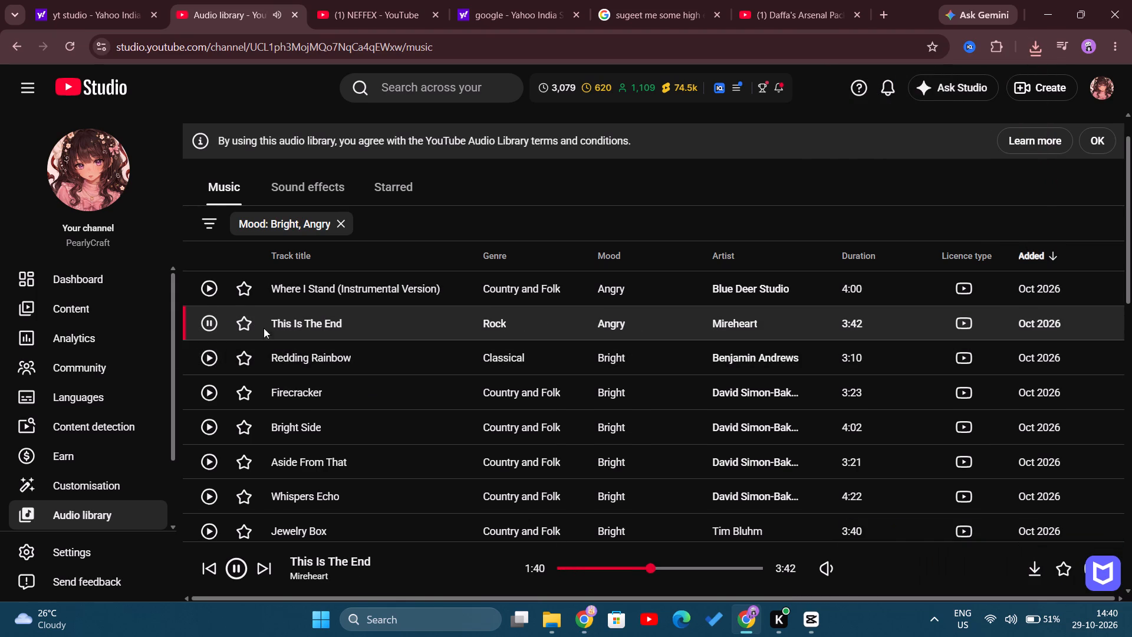
pyautogui.click(209, 280)
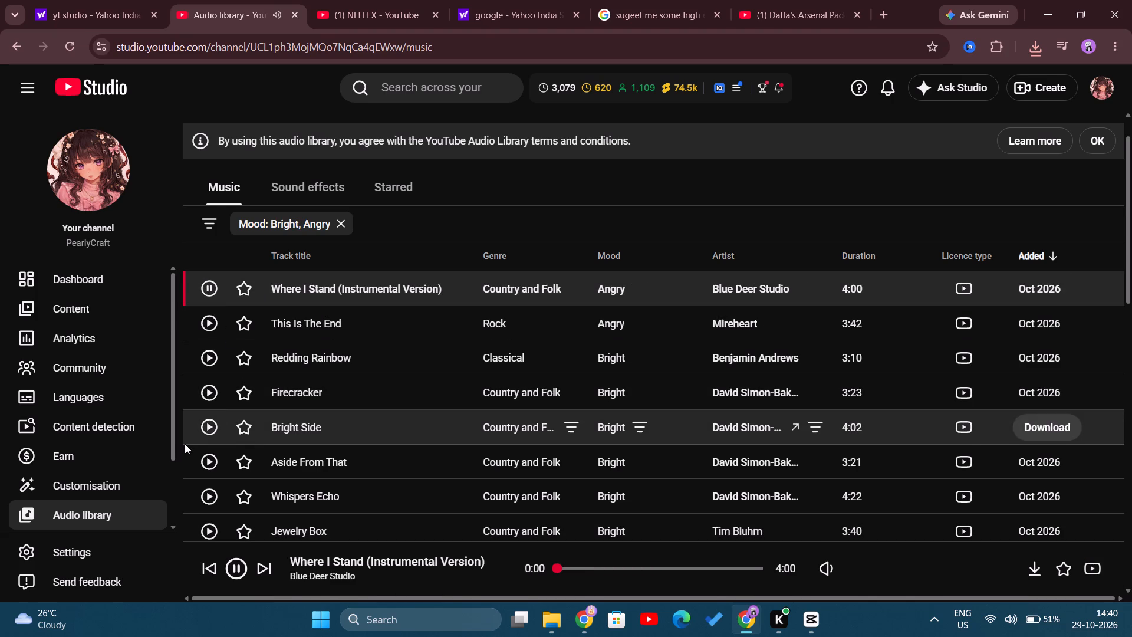
pyautogui.click(192, 424)
pyautogui.click(203, 472)
# Sample Blue Deer Studio's Friction, Gloom Of Hearts and Hellfire.
pyautogui.scroll(-2, 300, 433)
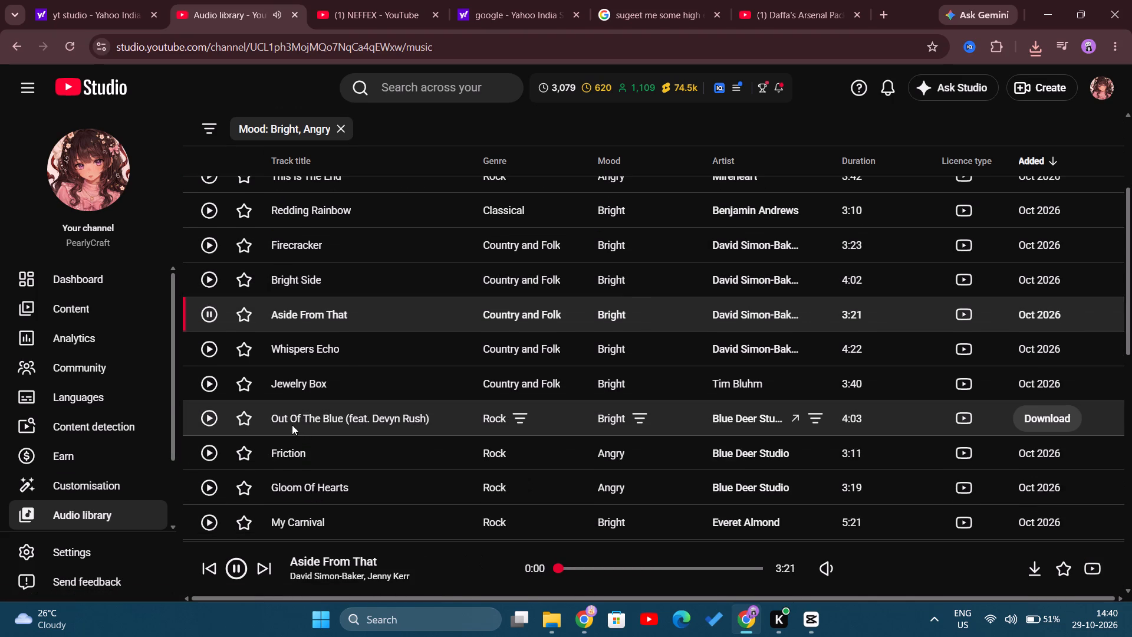
pyautogui.scroll(-2, 238, 411)
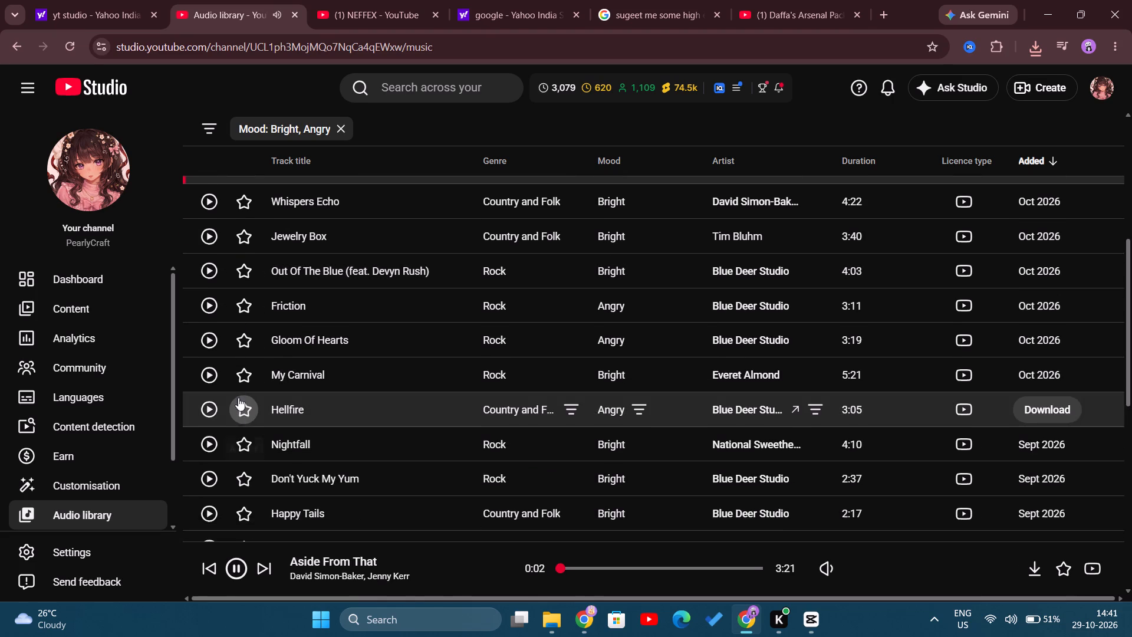
pyautogui.click(198, 306)
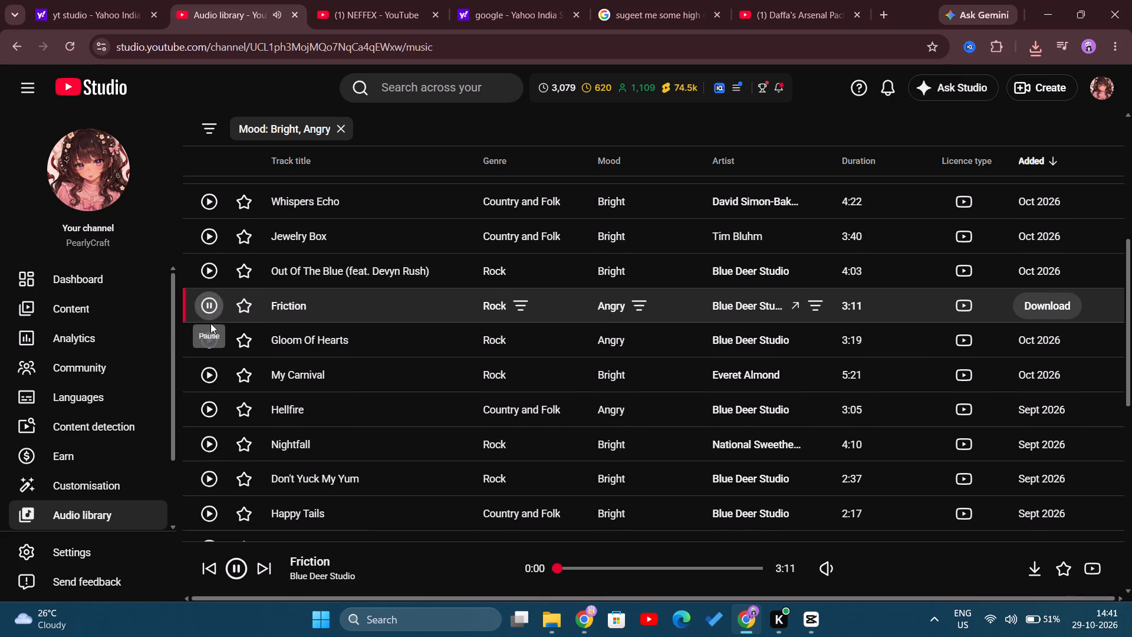
pyautogui.click(209, 334)
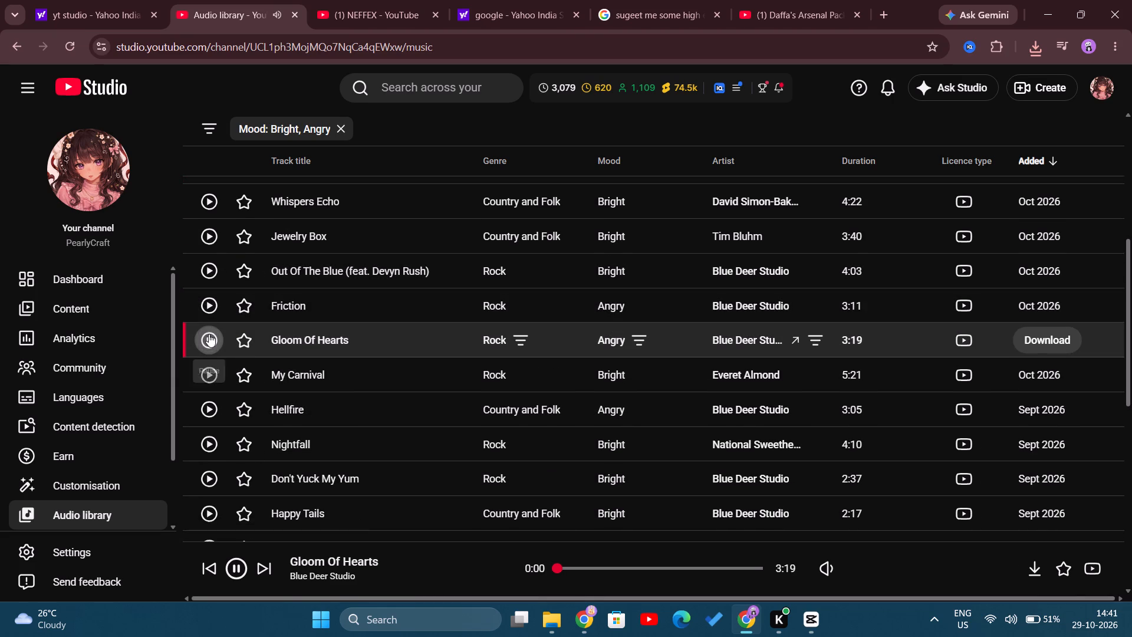
pyautogui.click(210, 413)
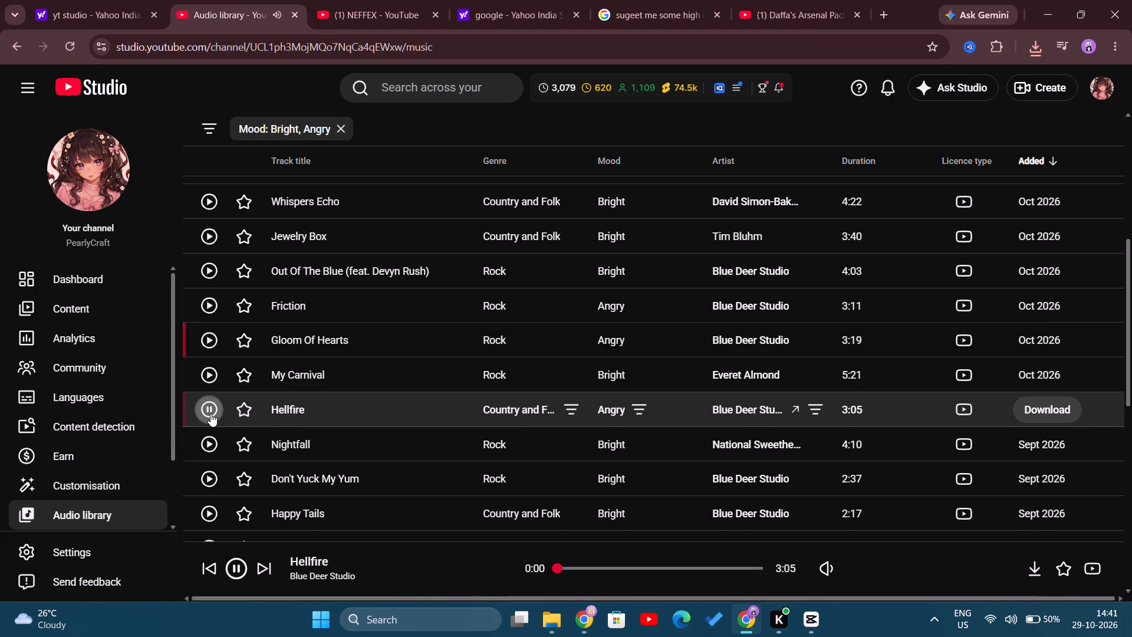
# Sample Never Coming Down by The Soundlings, Higher Water by Blue Deer Studio and RAM by Halocene.
pyautogui.scroll(-2, 210, 413)
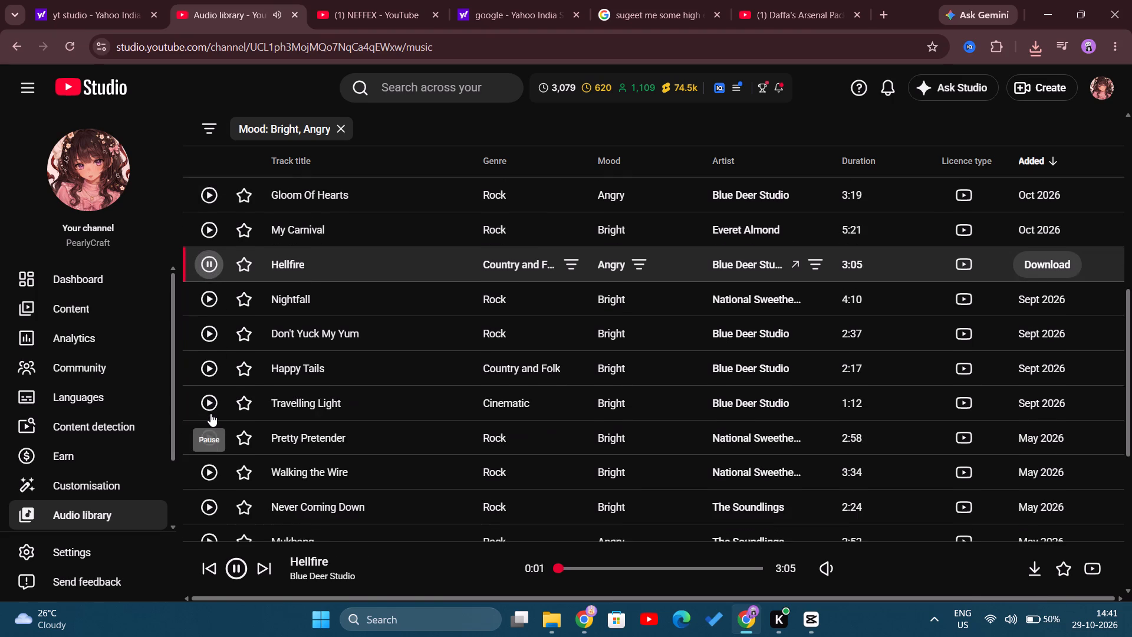
pyautogui.scroll(-1, 210, 413)
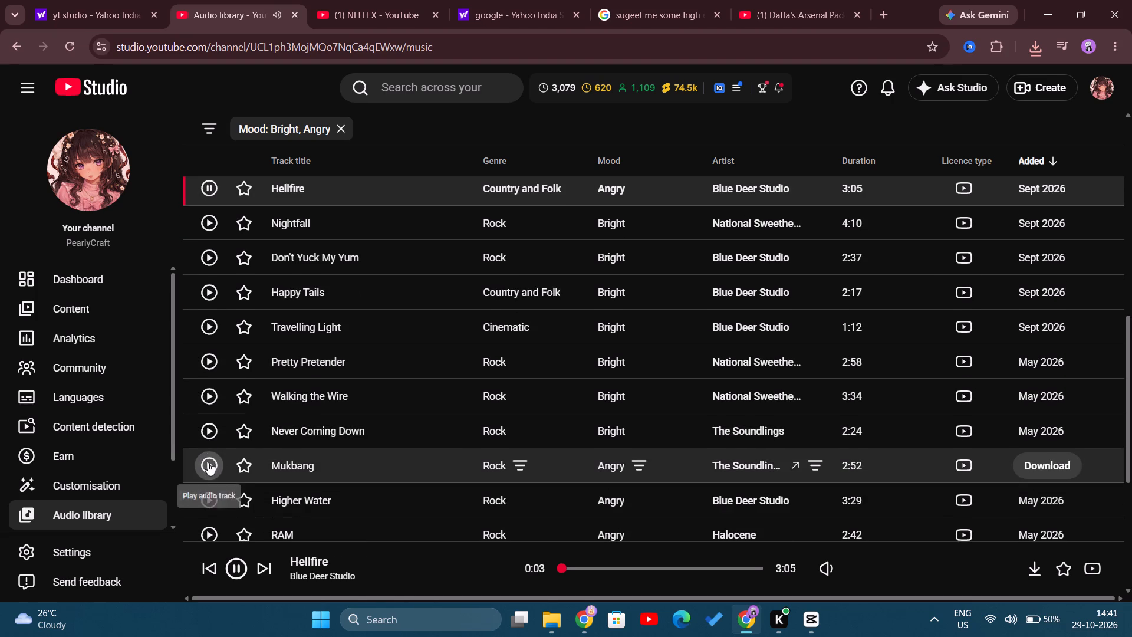
pyautogui.click(208, 430)
pyautogui.scroll(-1, 210, 436)
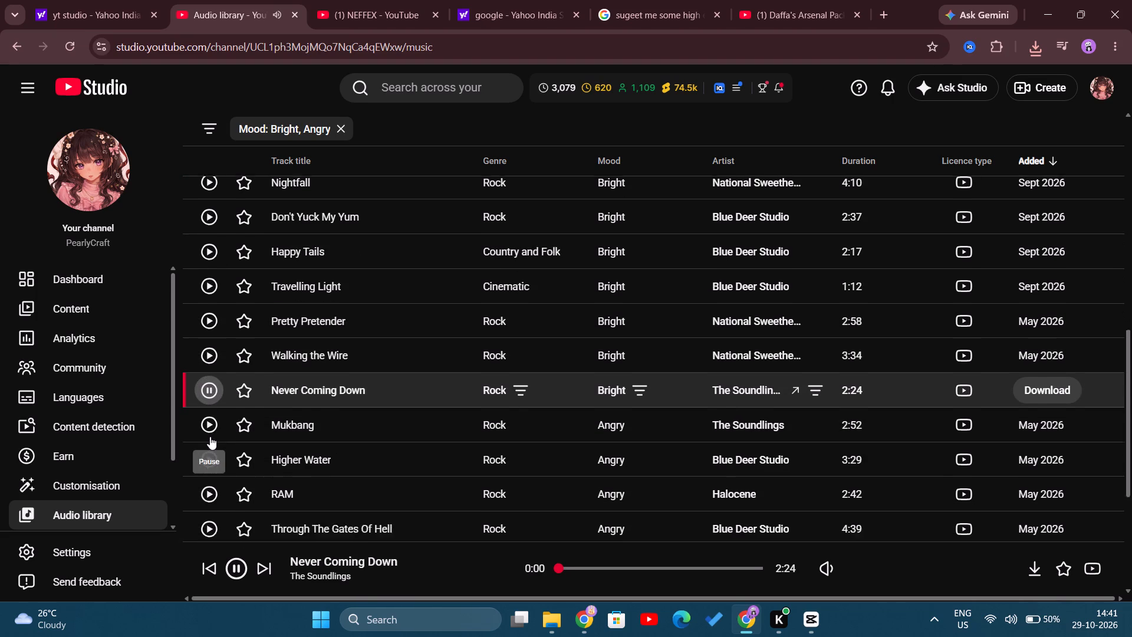
pyautogui.click(210, 436)
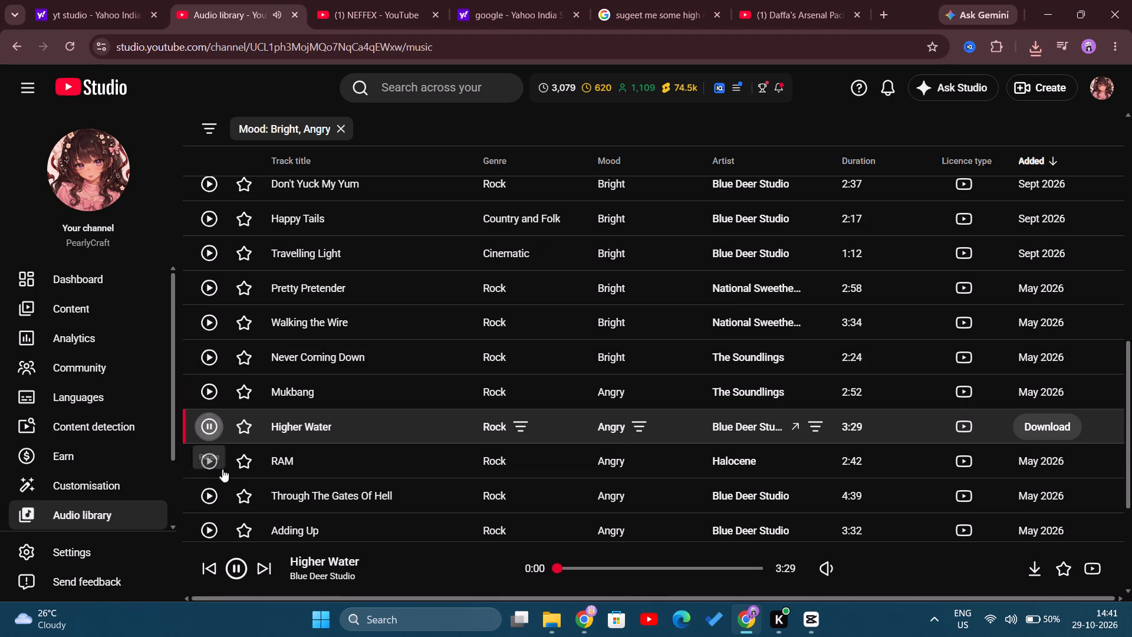
pyautogui.click(208, 471)
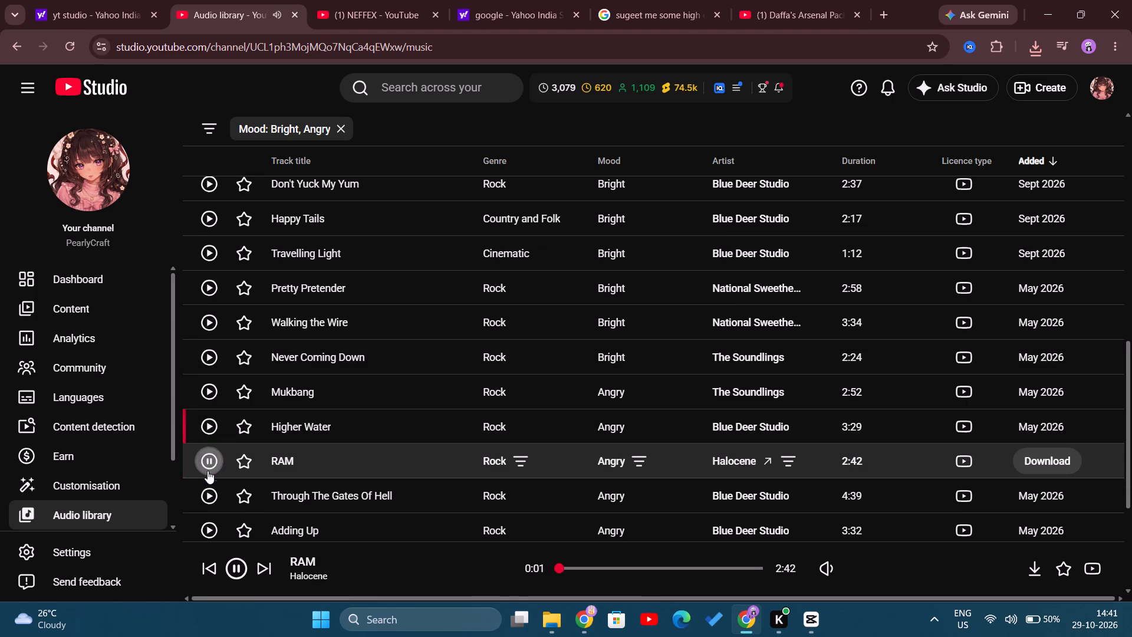
# Sample Paradigm and The Pattern, plus Trey Xavier's Rise of the Machines on the next page of results.
pyautogui.scroll(-2, 208, 465)
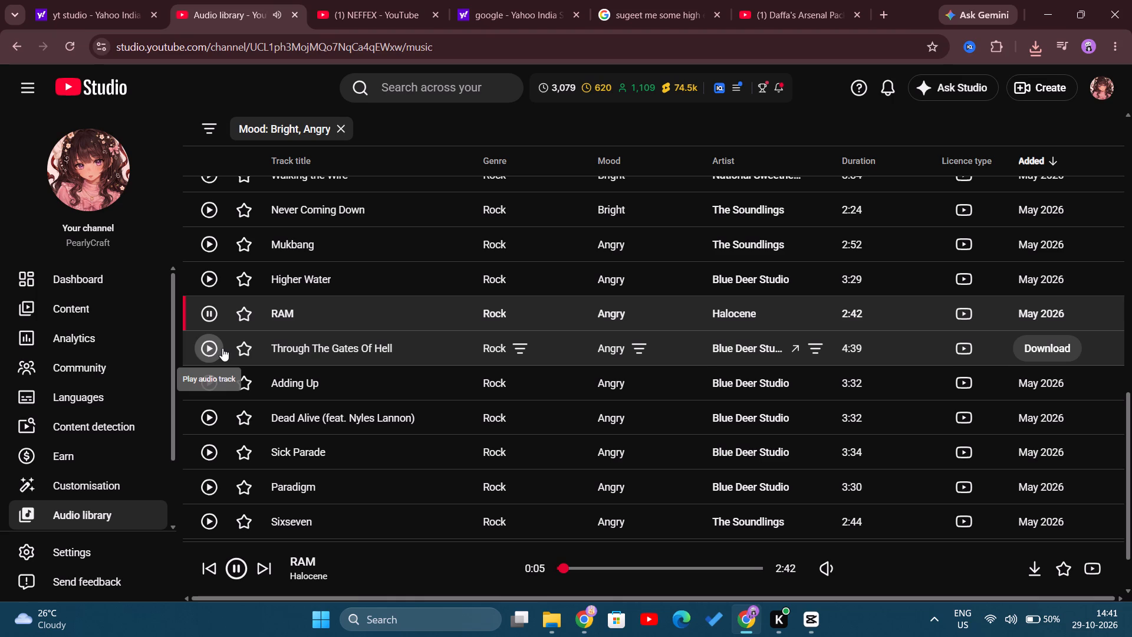
pyautogui.click(206, 484)
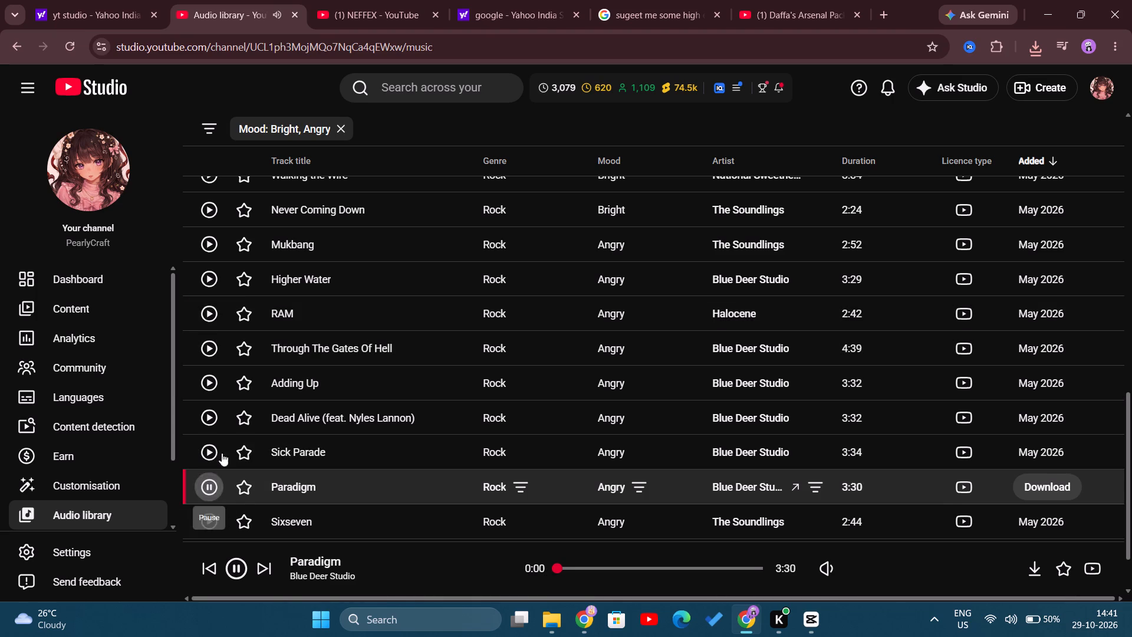
pyautogui.scroll(-2, 307, 415)
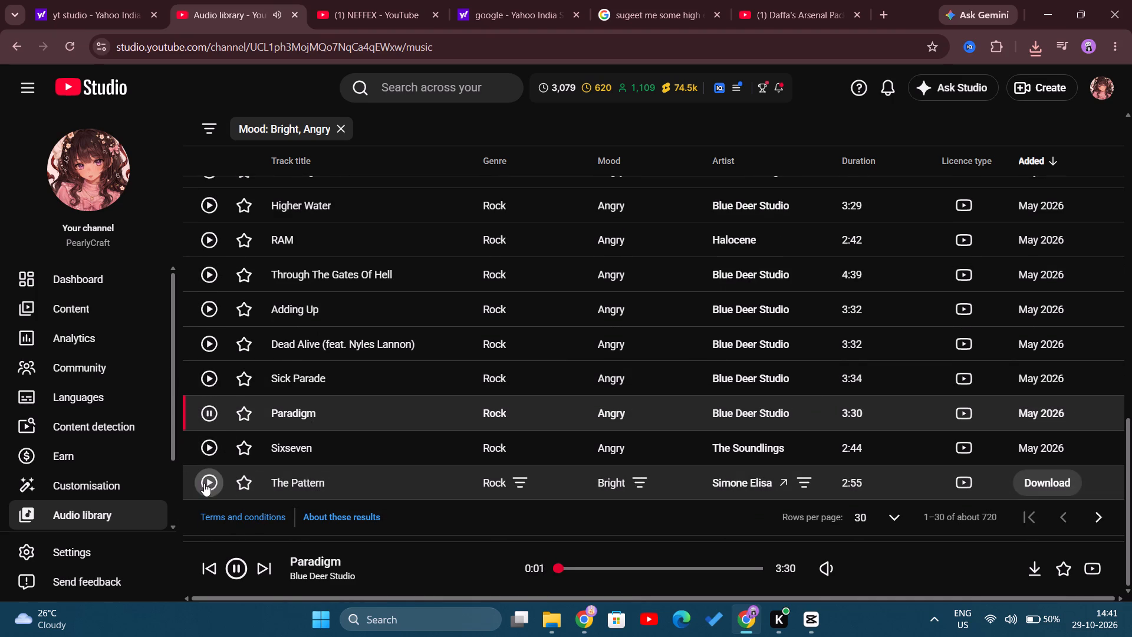
pyautogui.click(216, 480)
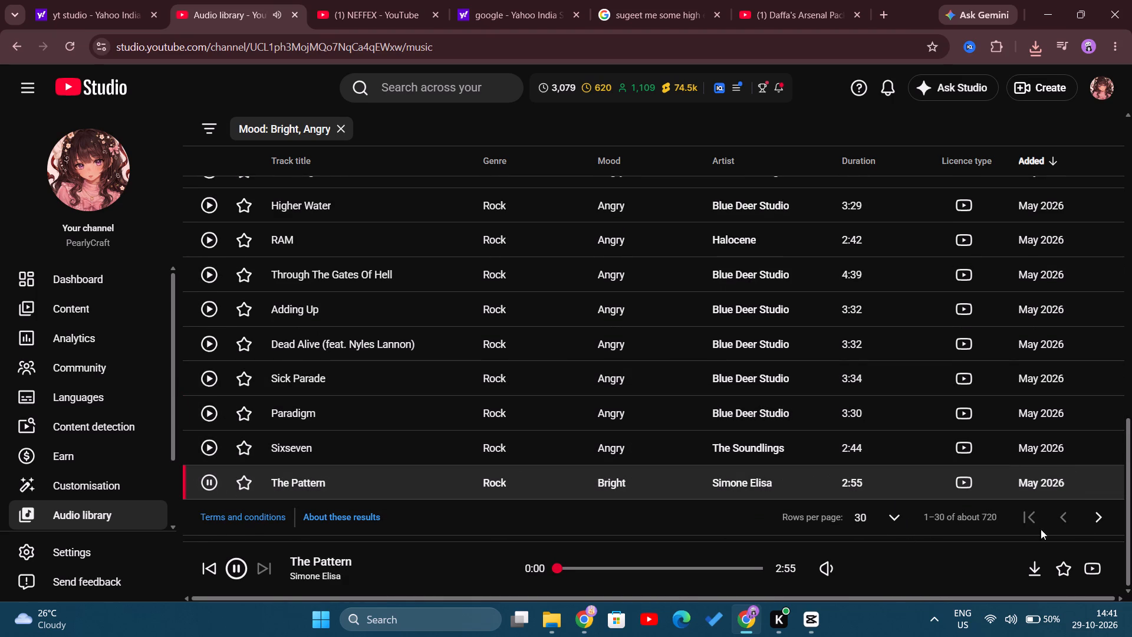
pyautogui.click(1096, 520)
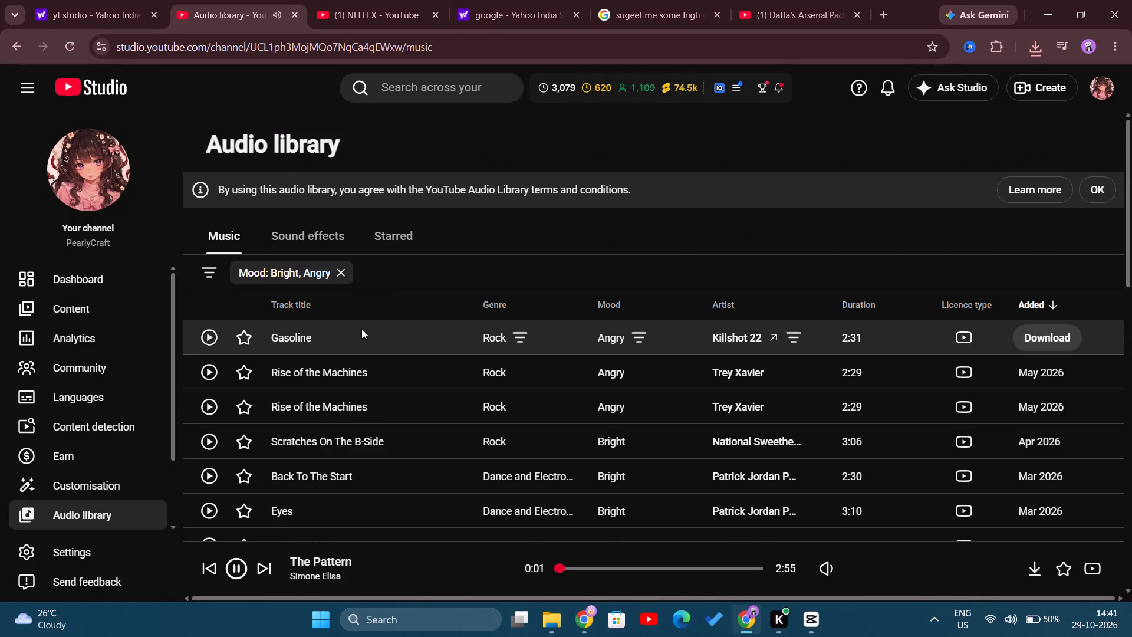
pyautogui.click(207, 377)
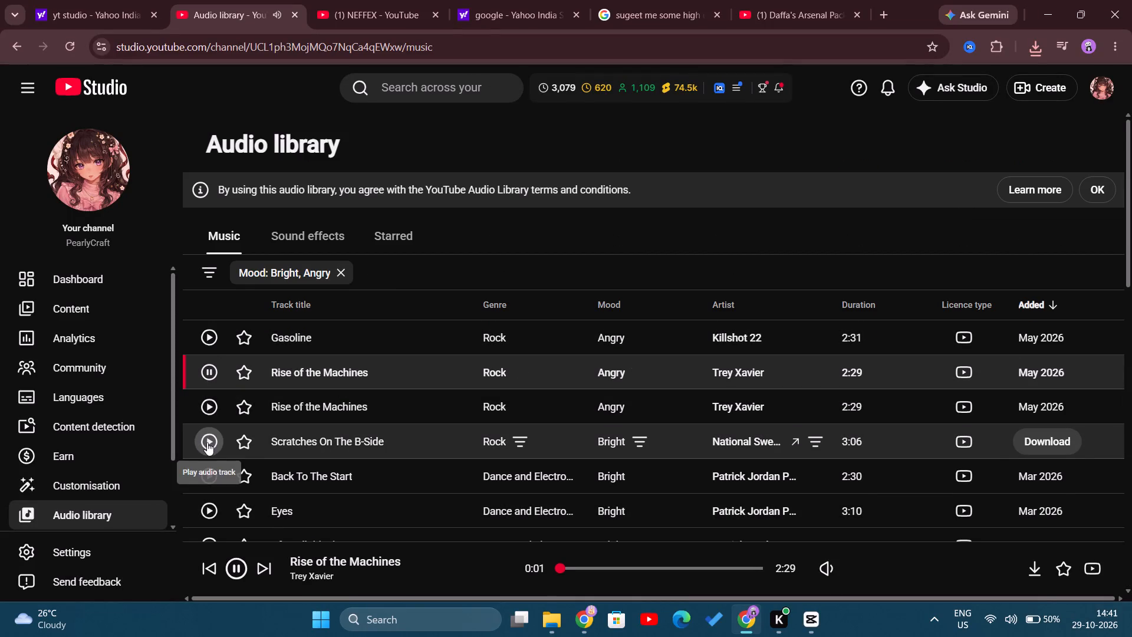
# Sample Back To The Start by Patrick Jordan Patrikios, skipping ahead within it, and download the track.
pyautogui.click(208, 471)
pyautogui.scroll(-3, 218, 432)
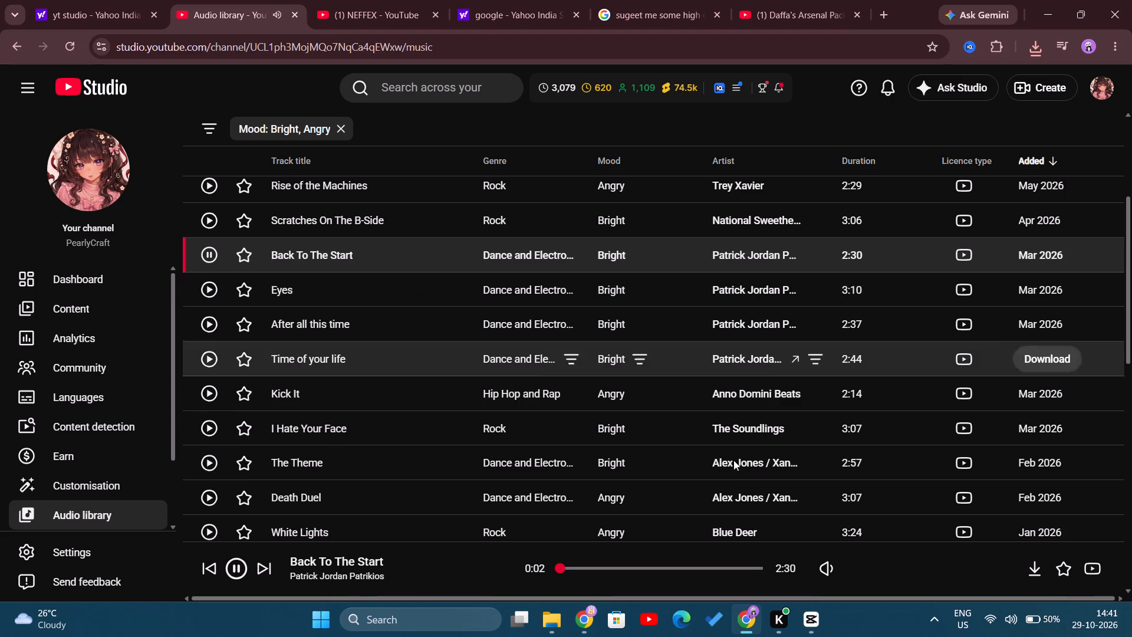
pyautogui.click(591, 570)
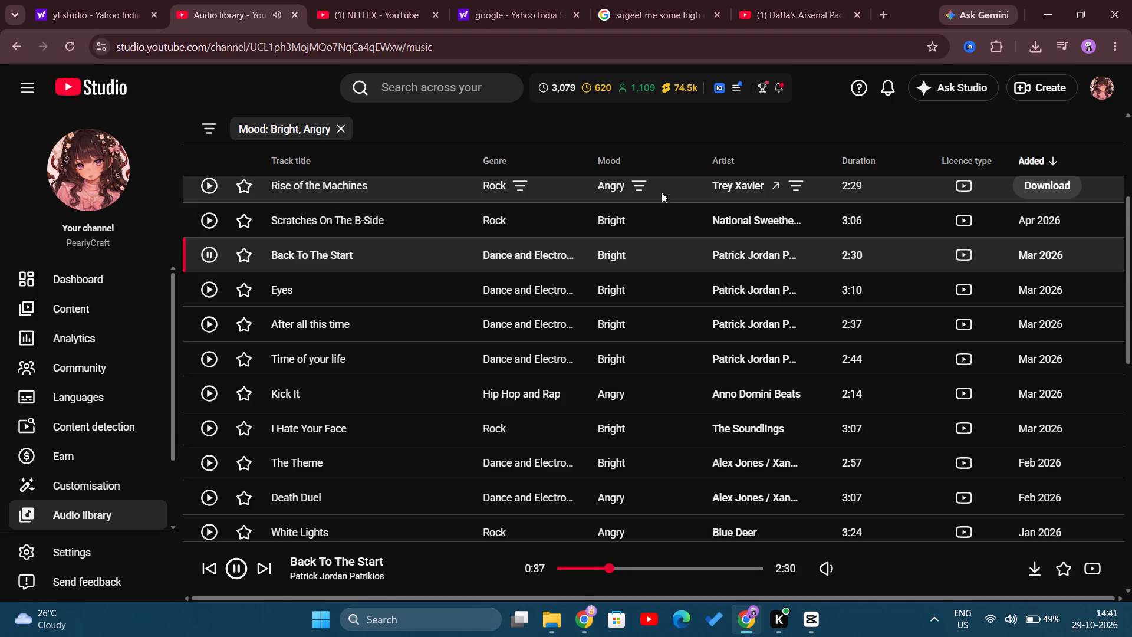
pyautogui.click(1029, 257)
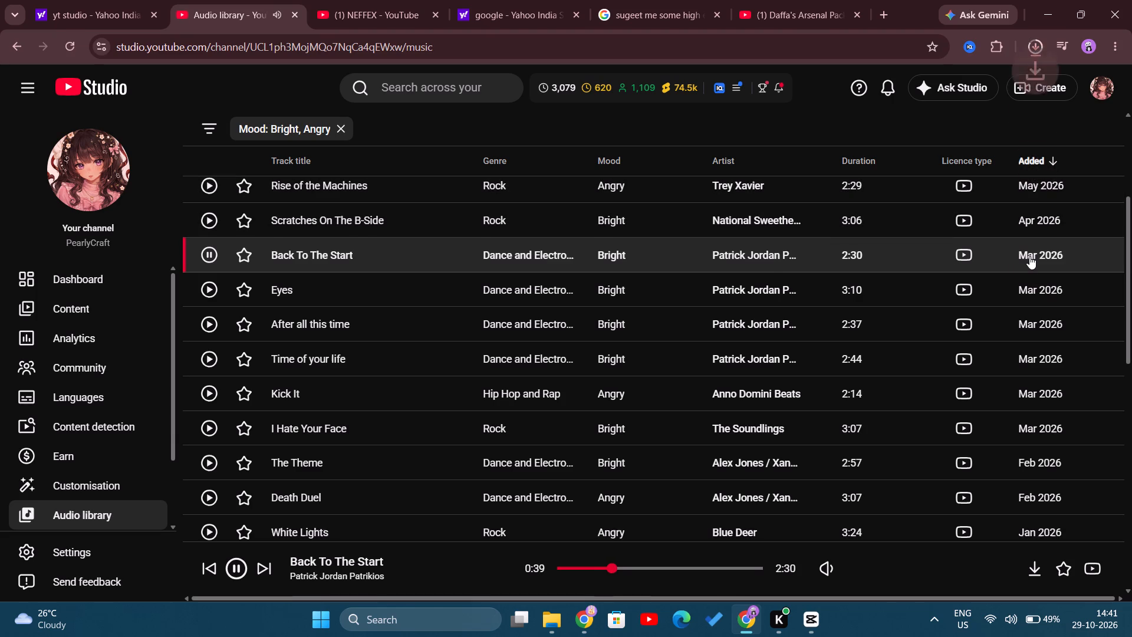
# In CapCut, extract audio from the downloaded file Back To The Start - Patrick Jordan Patrikios into project 1027.
pyautogui.click(805, 613)
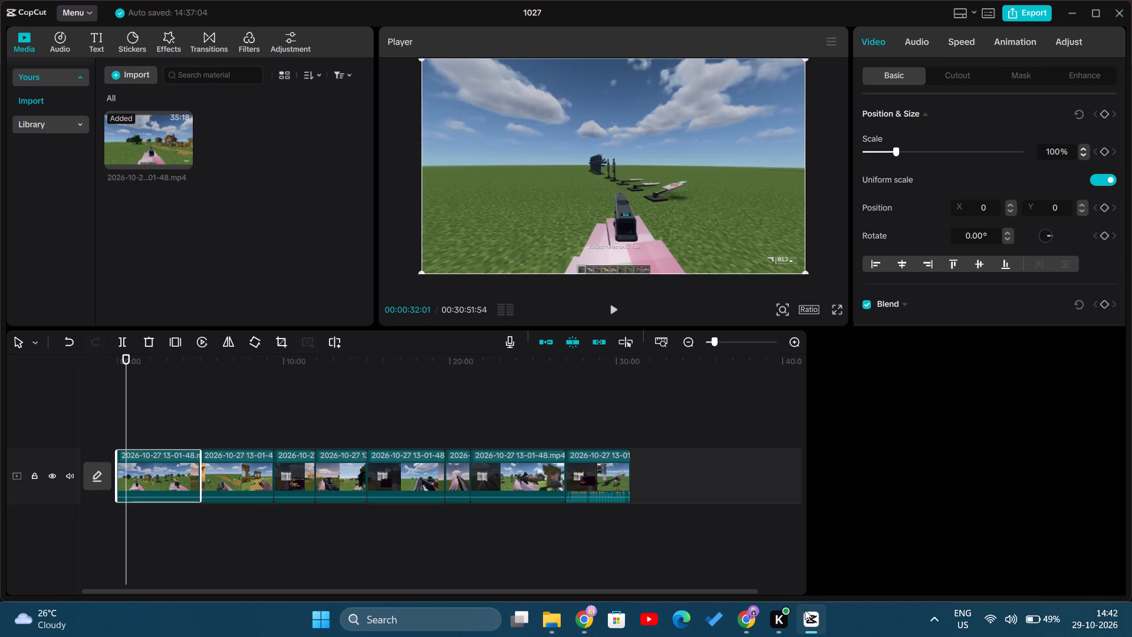
pyautogui.click(131, 77)
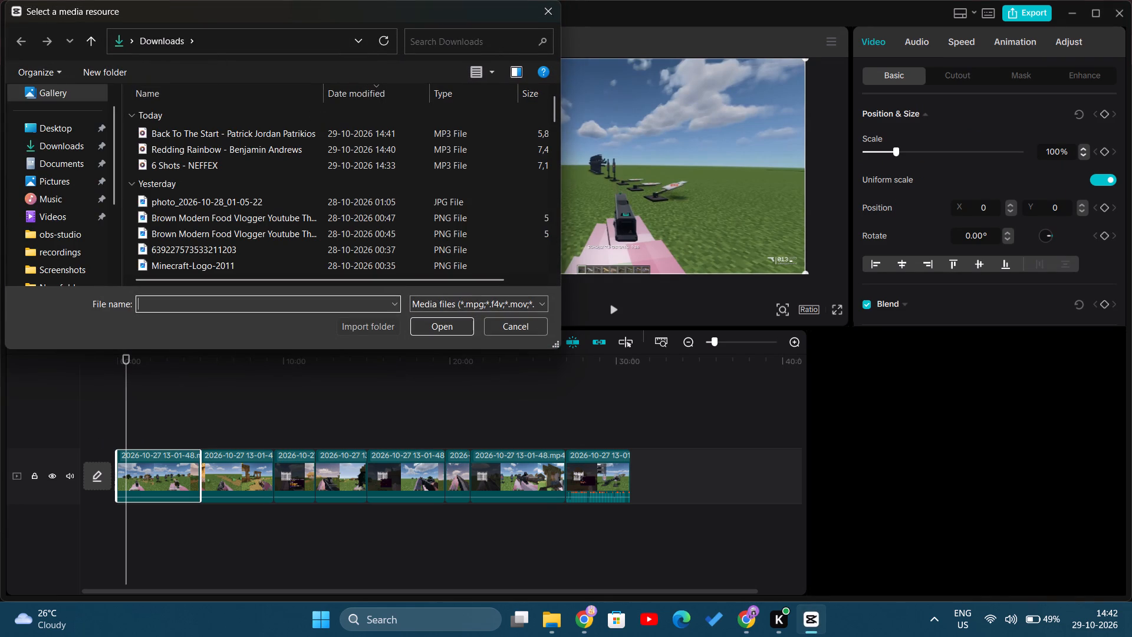
pyautogui.click(546, 6)
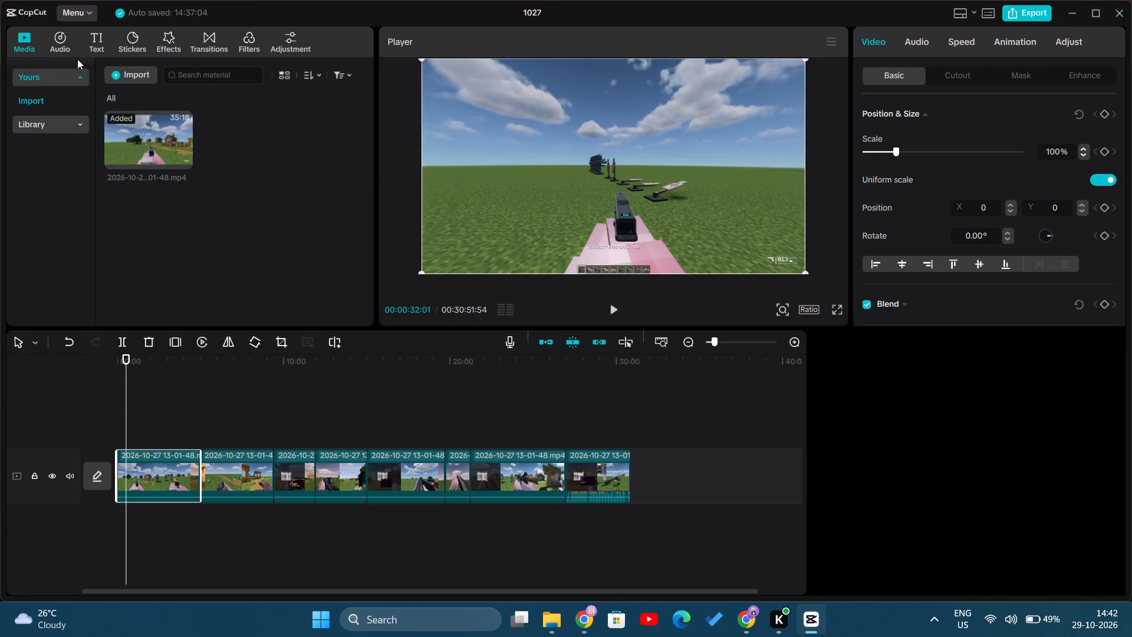
pyautogui.click(56, 48)
pyautogui.click(167, 113)
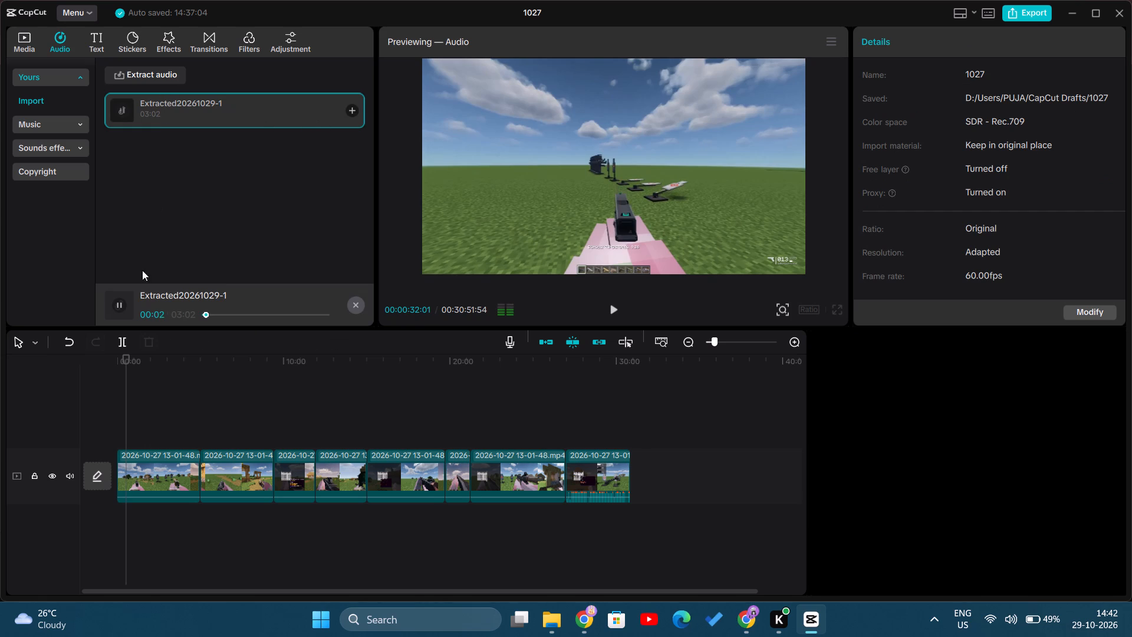
pyautogui.click(119, 303)
pyautogui.click(126, 83)
pyautogui.click(162, 135)
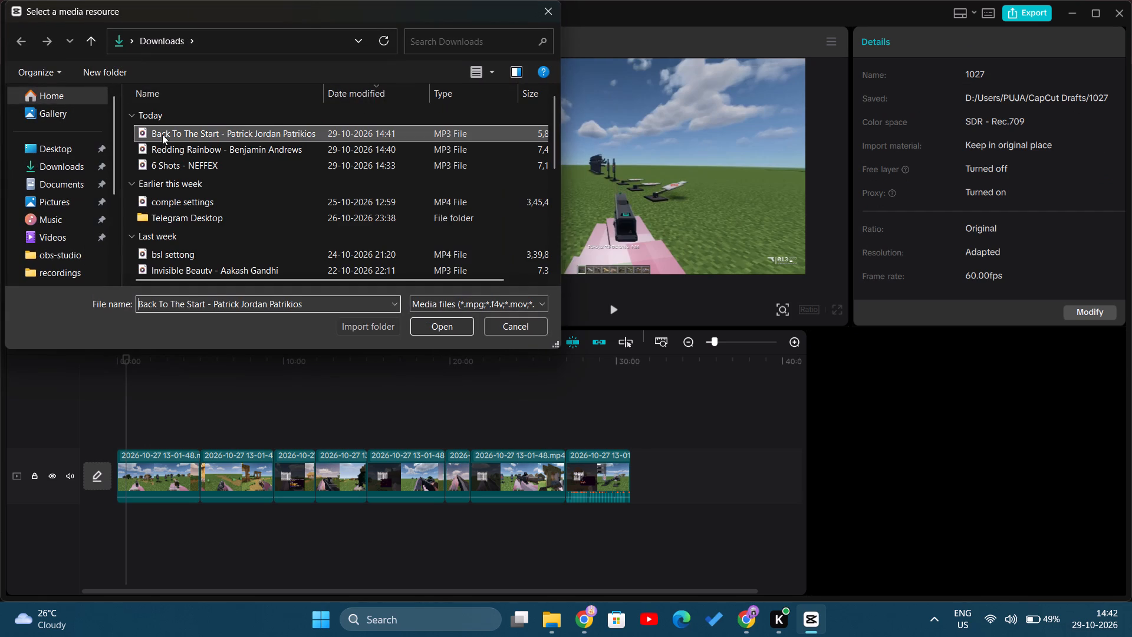
pyautogui.click(435, 323)
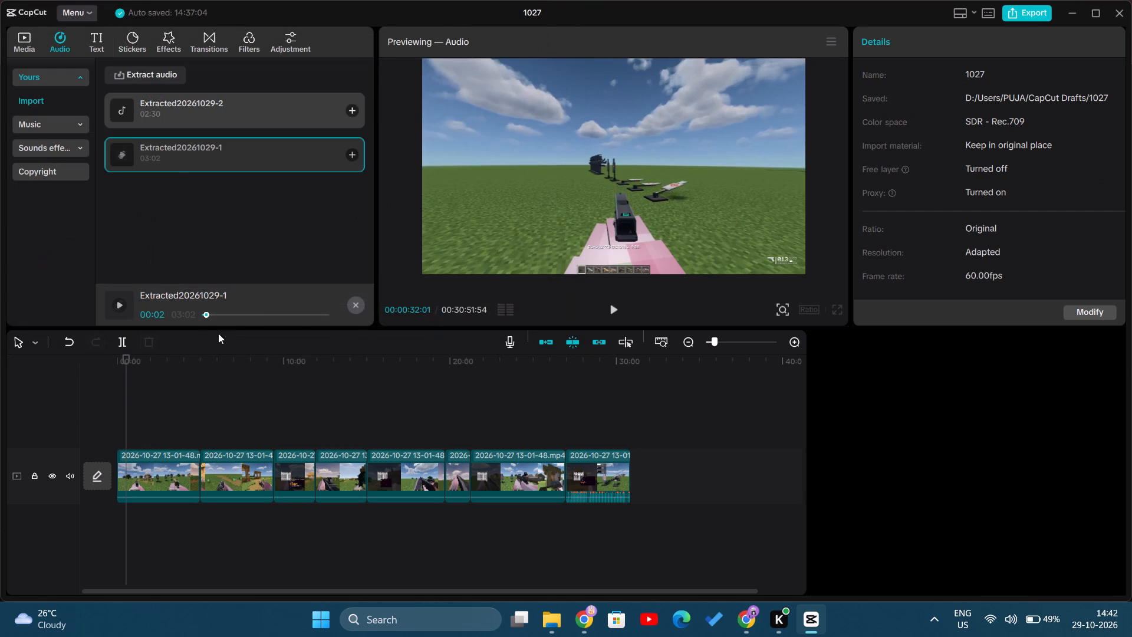
# Preview the newly extracted 02:30 audio and place it at the start of the timeline beneath the video clips.
pyautogui.click(138, 115)
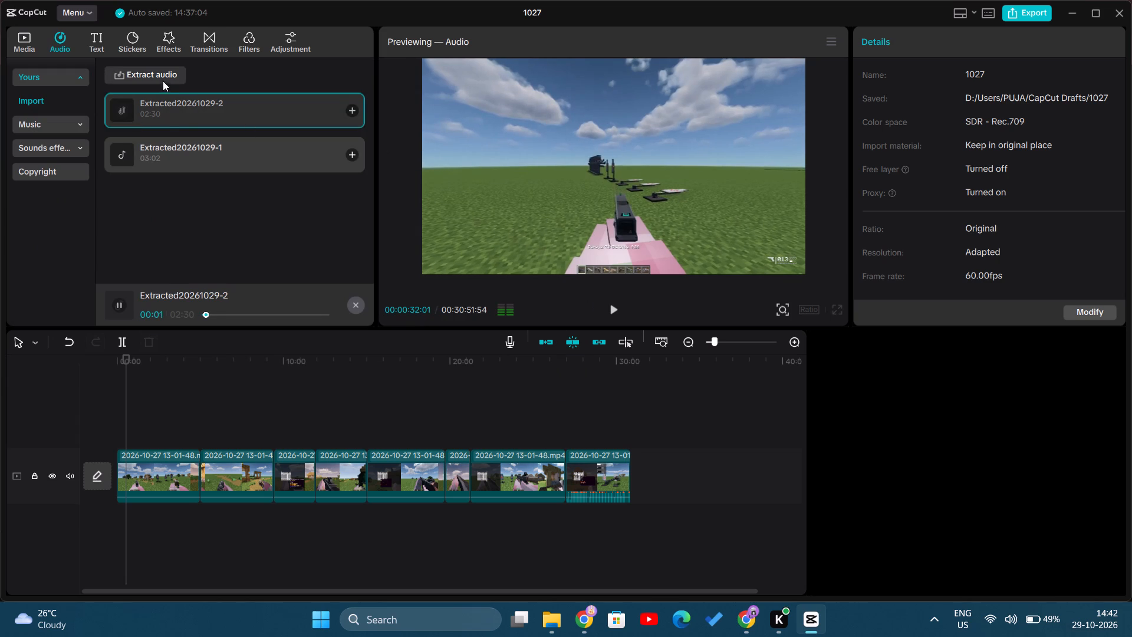
pyautogui.moveTo(164, 117); pyautogui.dragTo(112, 518)
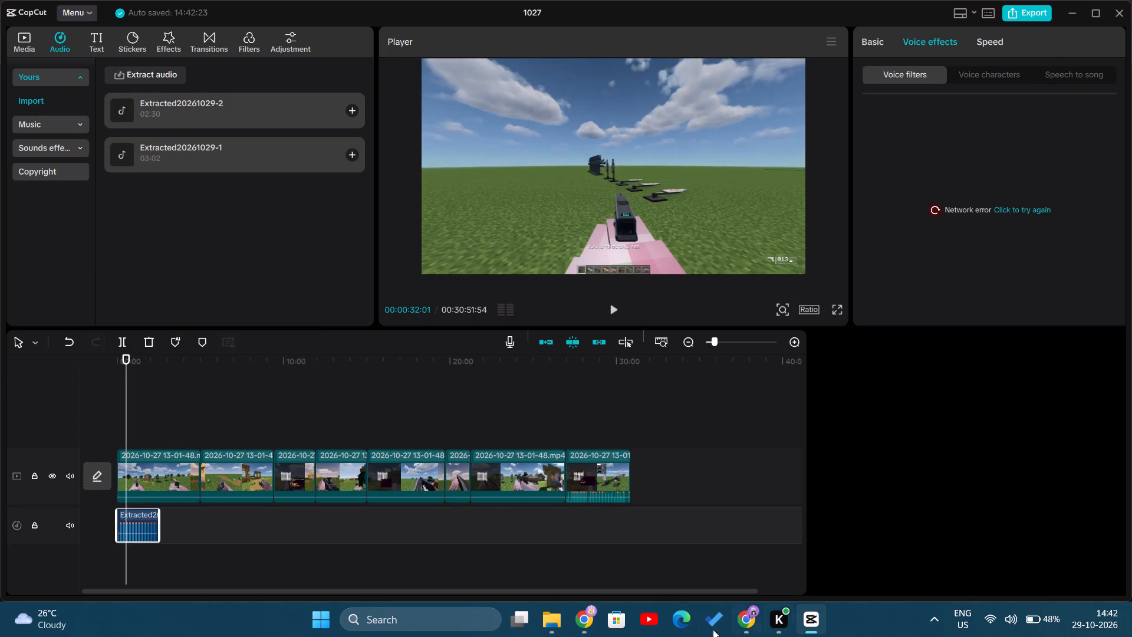
# Switch to the YouTube audio library in Chrome and pause Back To The Start.
pyautogui.click(580, 629)
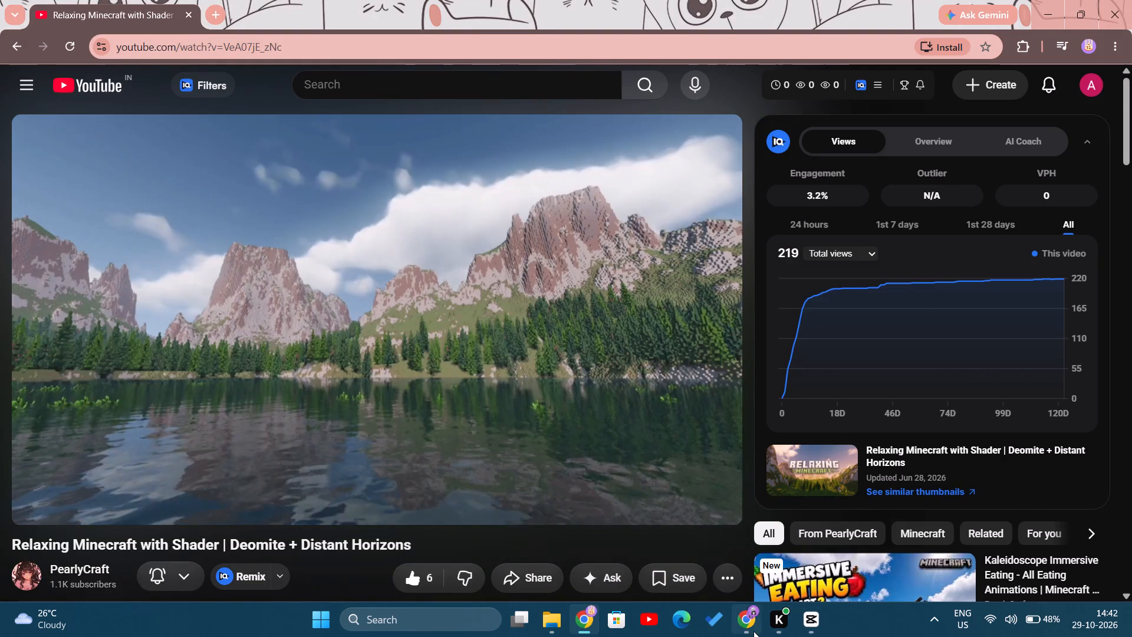
pyautogui.click(751, 627)
pyautogui.click(236, 562)
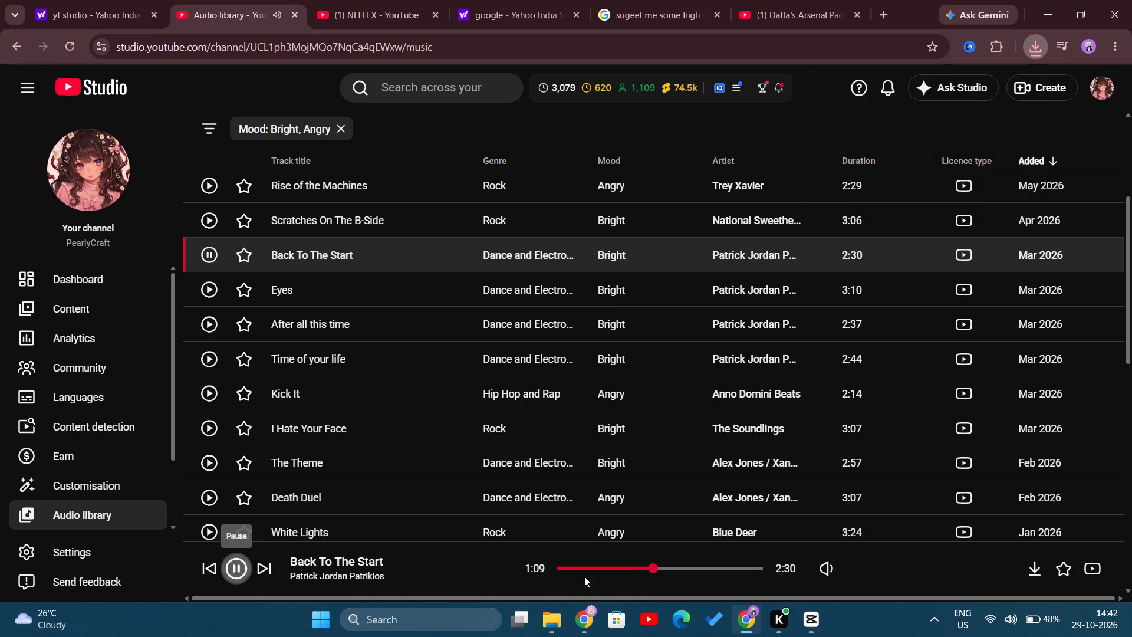
# In CapCut, play project 1027 from the beginning and lower the music clip's volume to -10.7 dB.
pyautogui.click(826, 618)
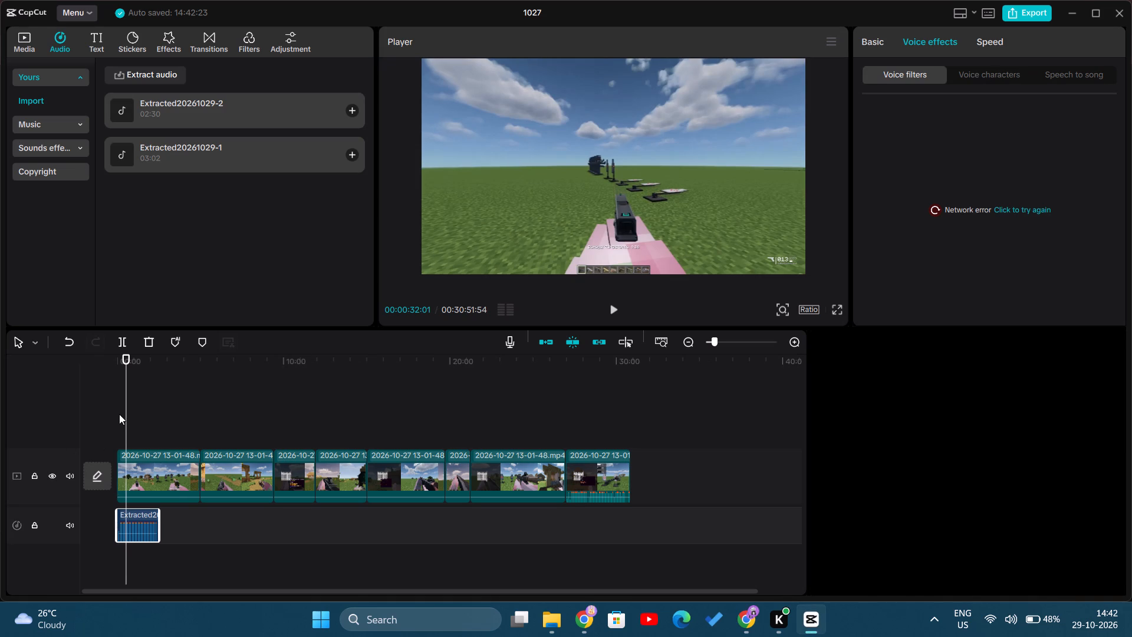
pyautogui.moveTo(123, 415); pyautogui.dragTo(101, 415)
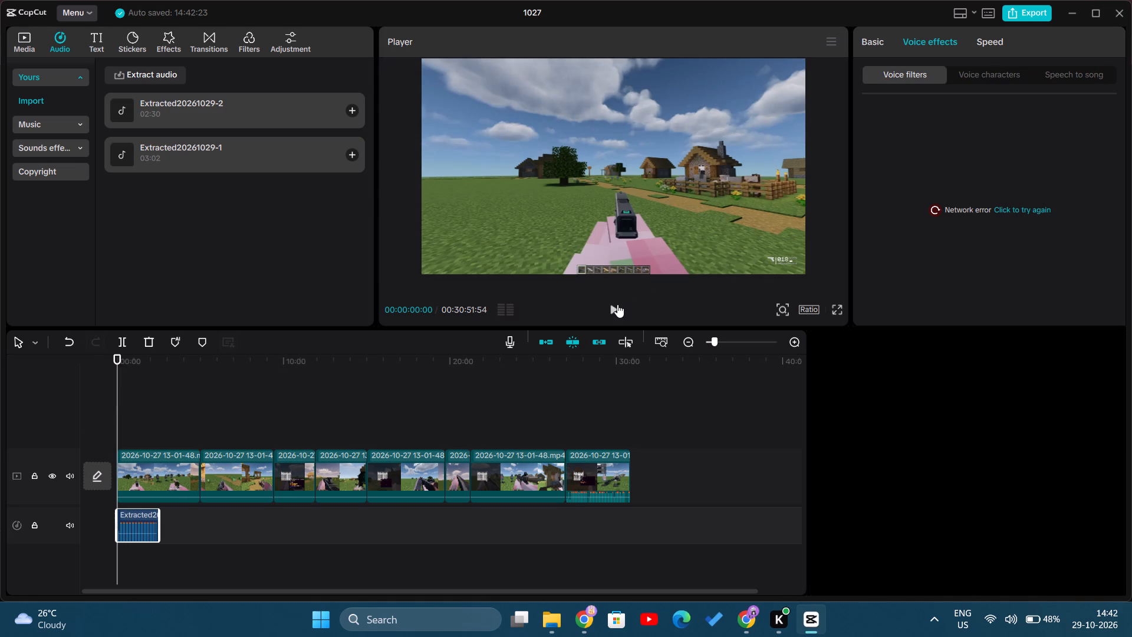
pyautogui.click(617, 304)
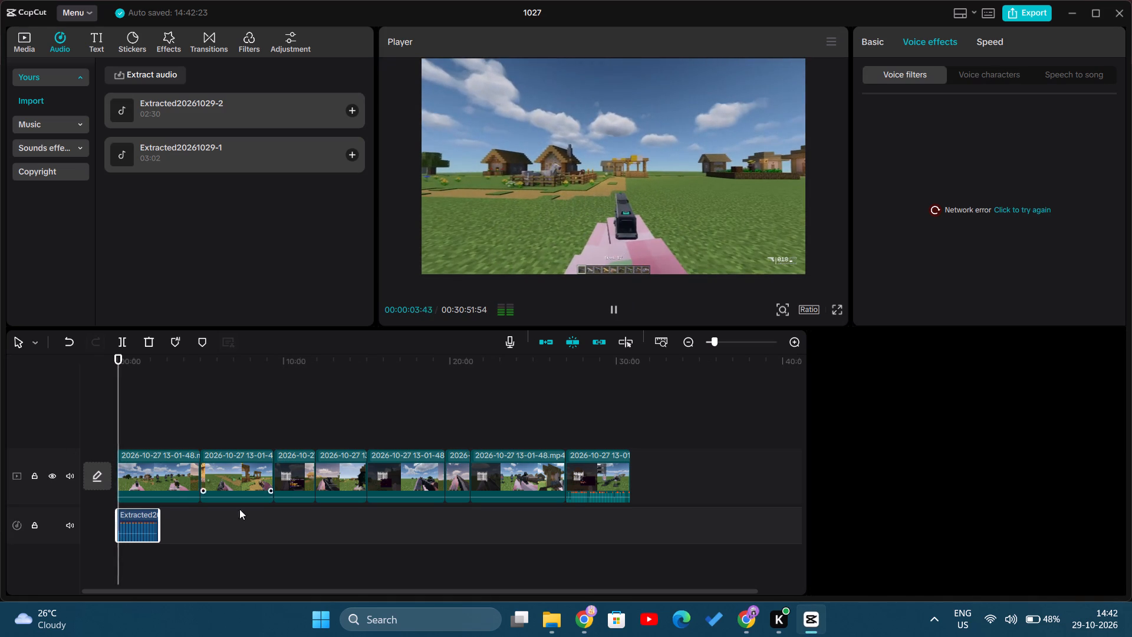
pyautogui.click(143, 526)
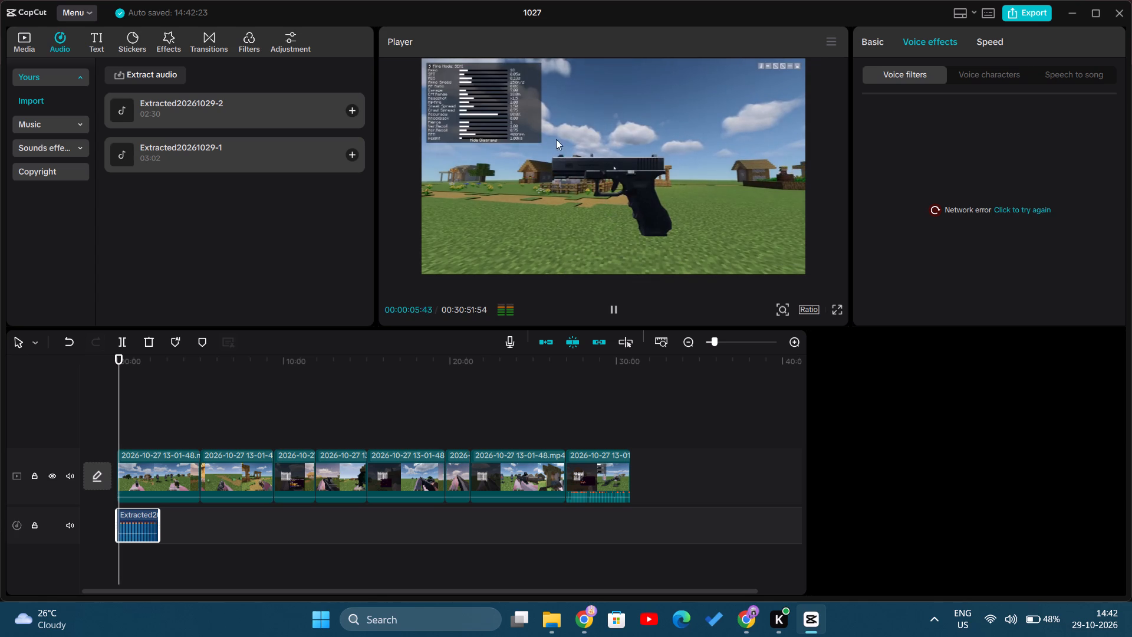
pyautogui.click(873, 42)
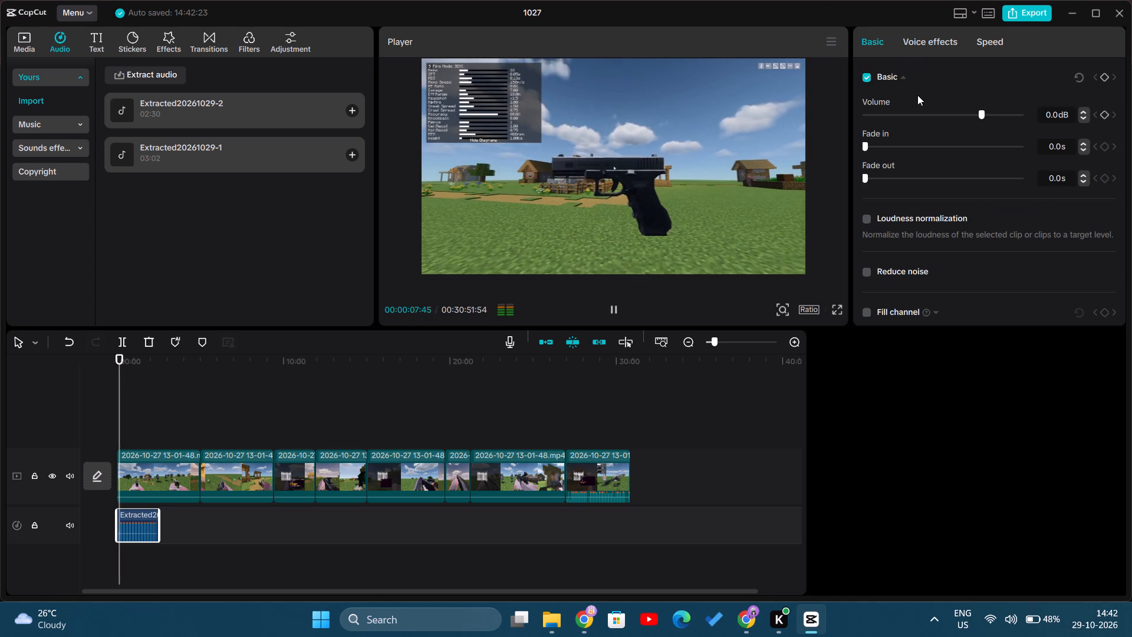
pyautogui.click(969, 111)
pyautogui.moveTo(969, 112); pyautogui.dragTo(963, 110)
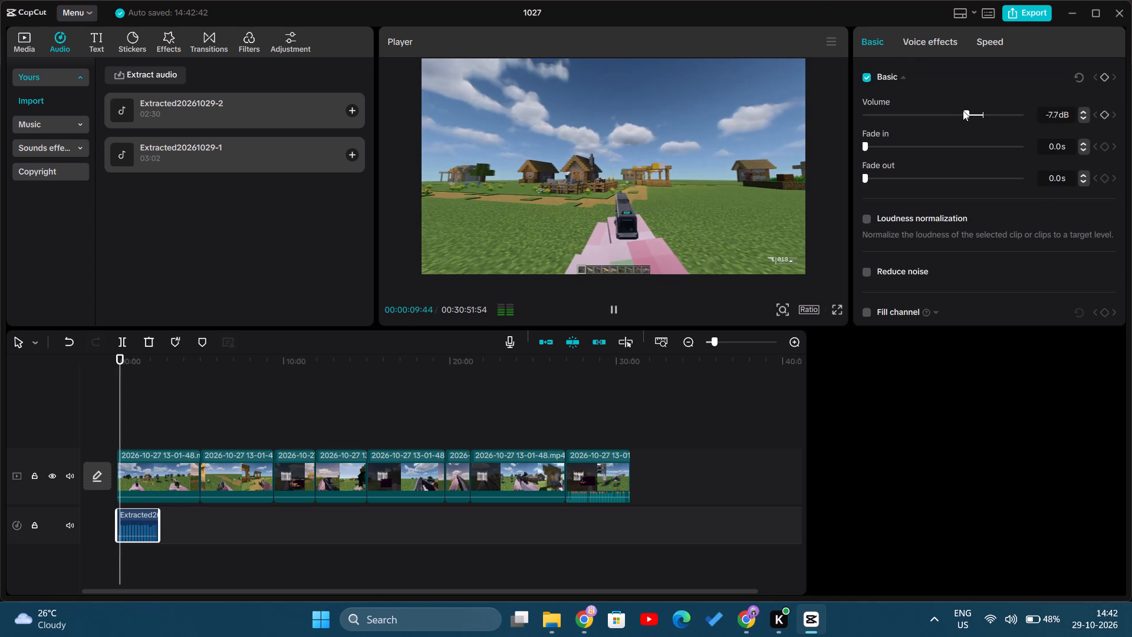
pyautogui.moveTo(963, 110); pyautogui.dragTo(951, 106)
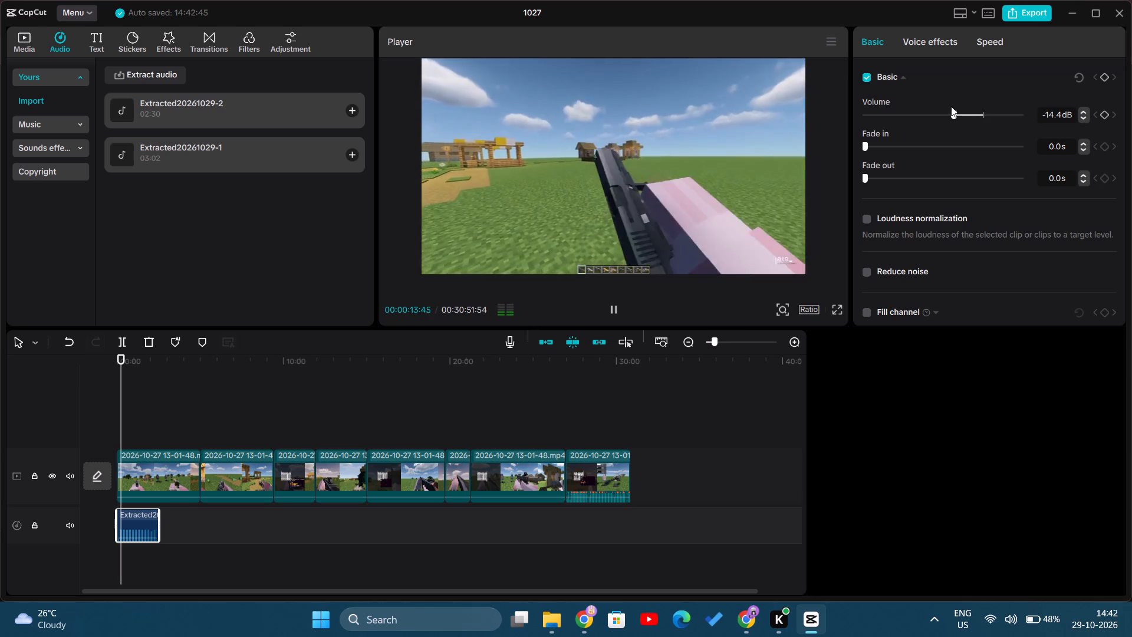
pyautogui.click(956, 112)
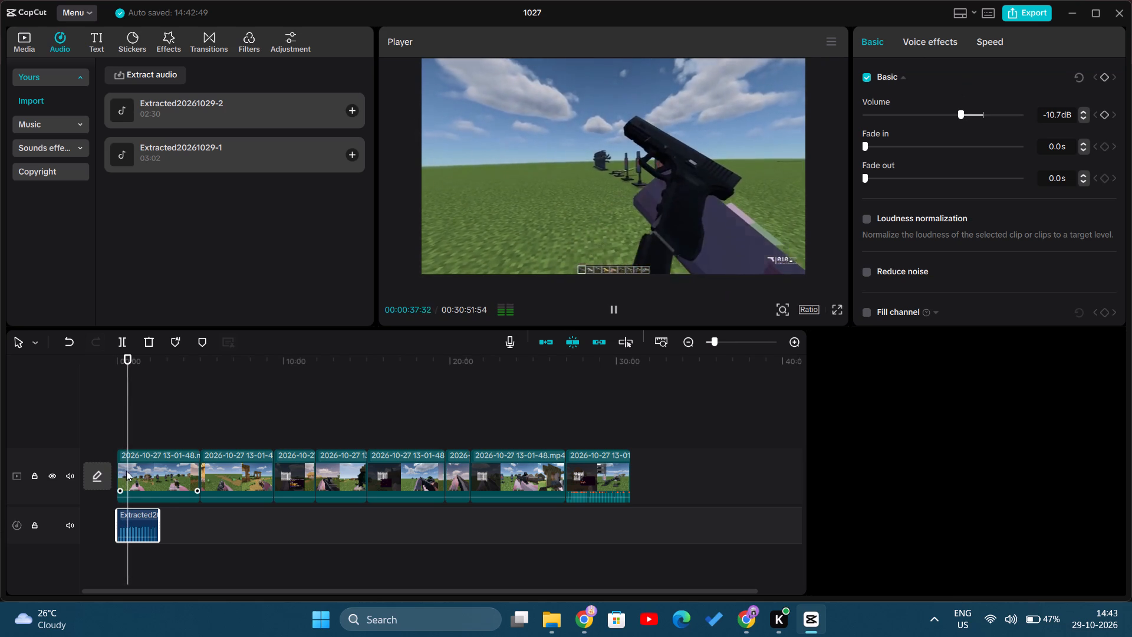
# Sample Eyes by Patrick Jordan Patrikios in the YouTube audio library, pausing the CapCut playback and skipping to several points within the track.
pyautogui.click(588, 621)
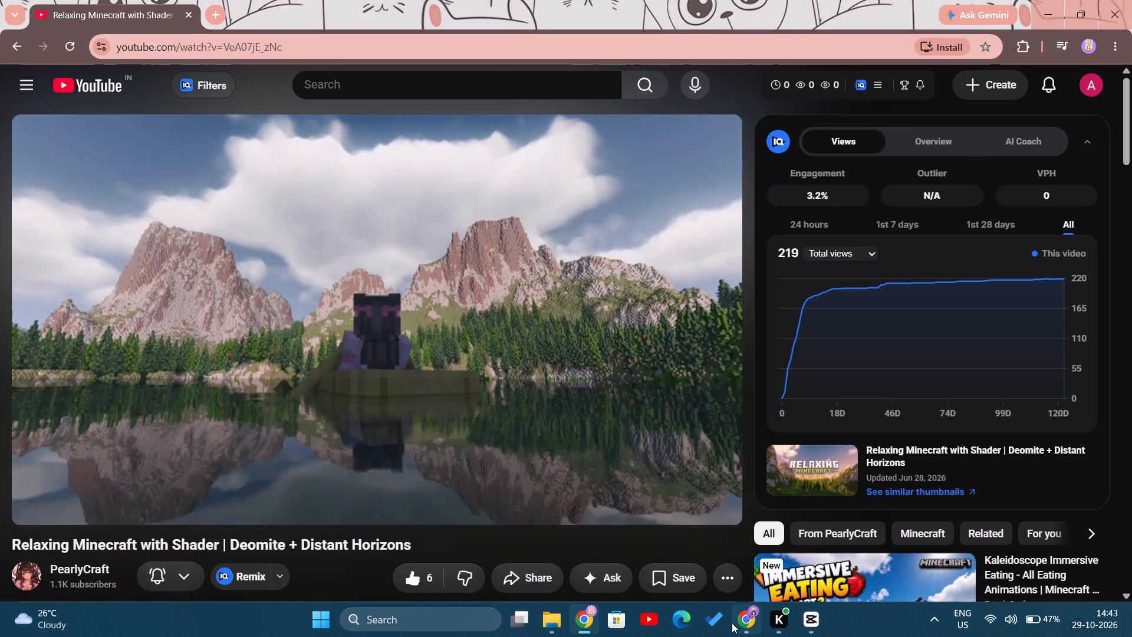
pyautogui.click(742, 621)
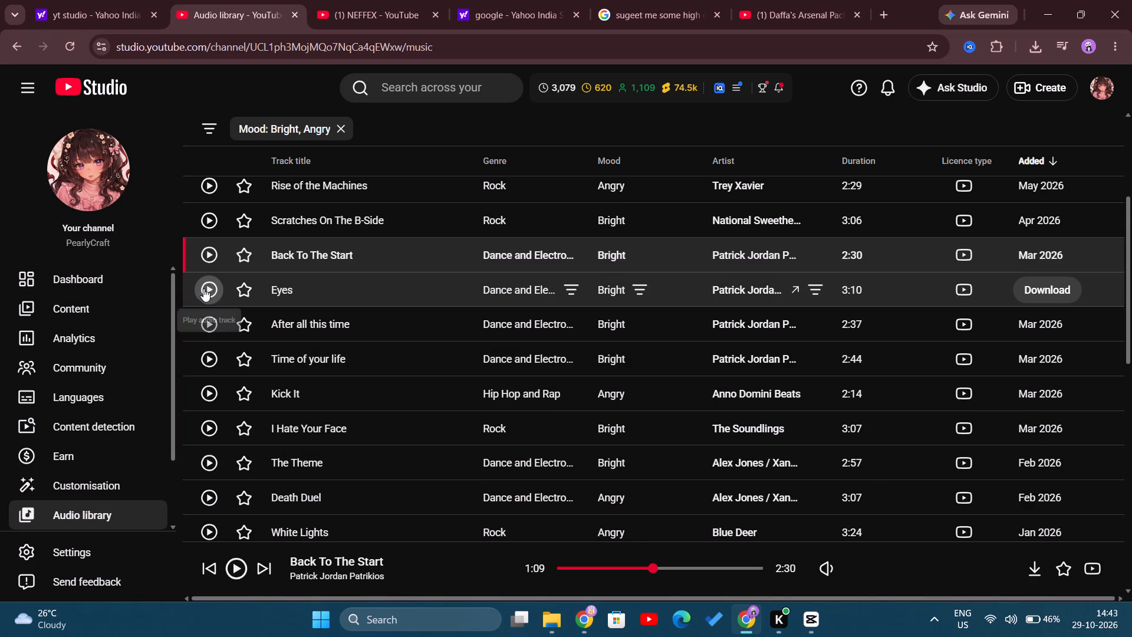
pyautogui.click(203, 289)
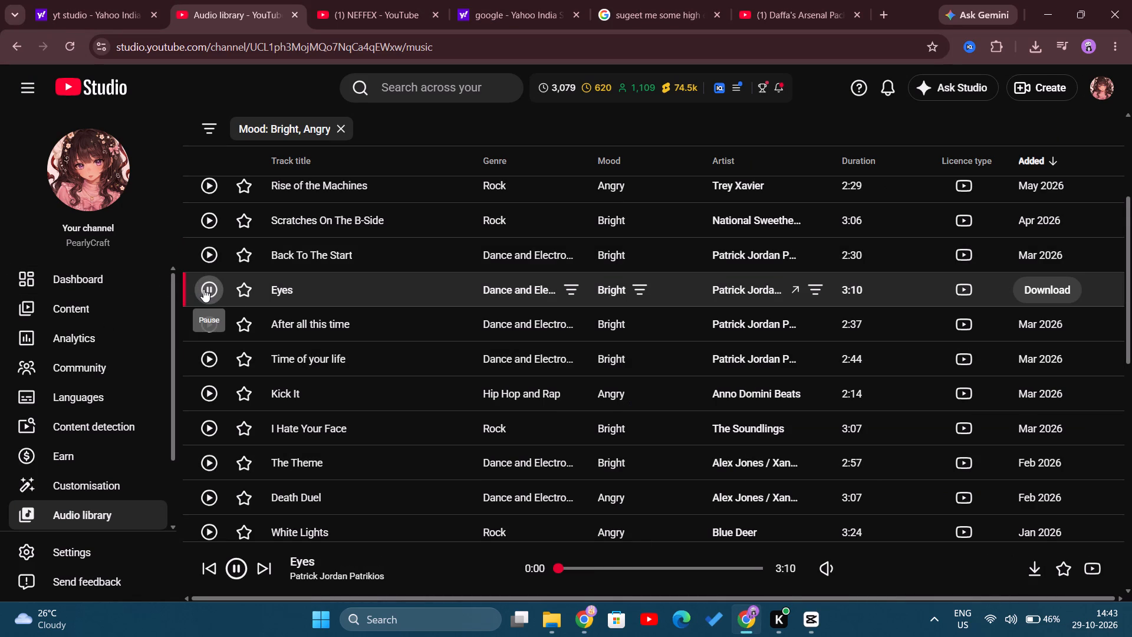
pyautogui.click(821, 606)
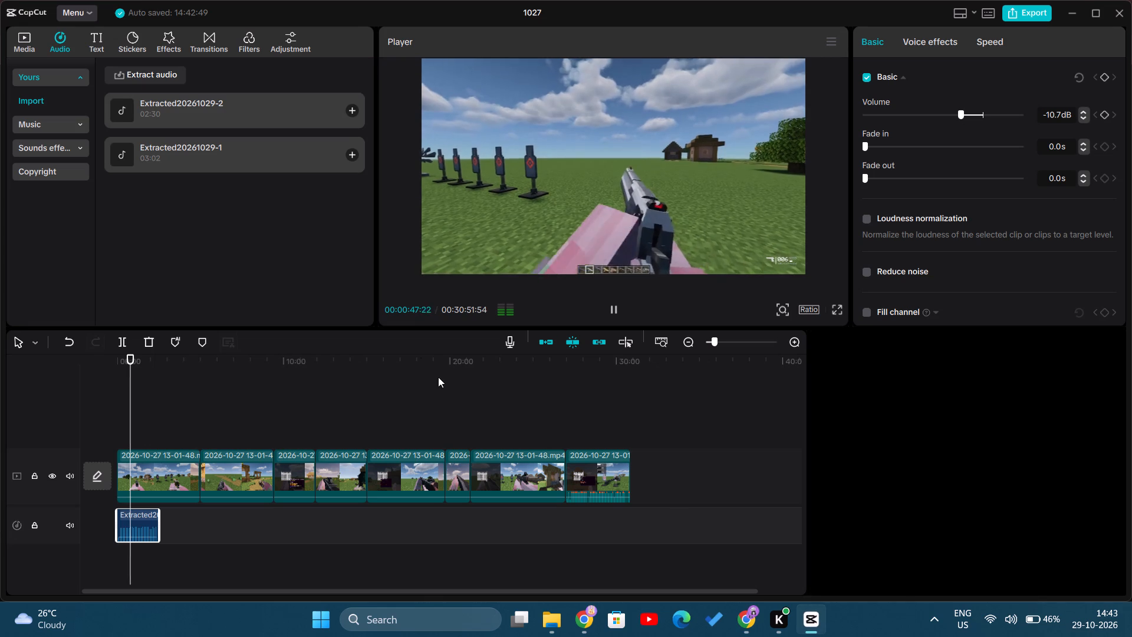
pyautogui.click(616, 312)
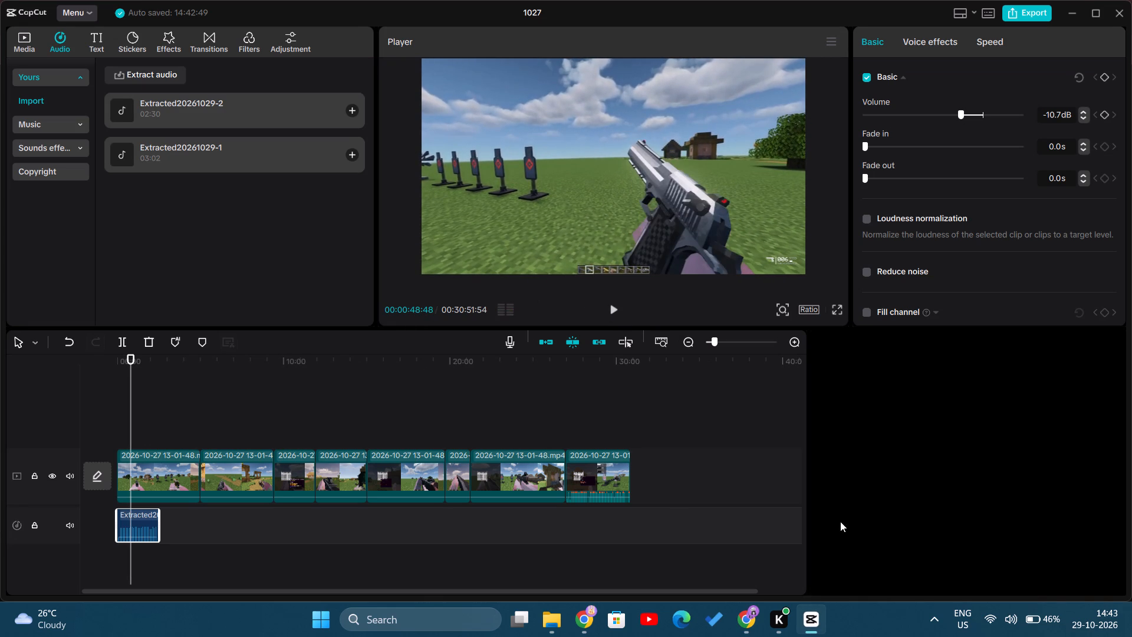
pyautogui.click(753, 623)
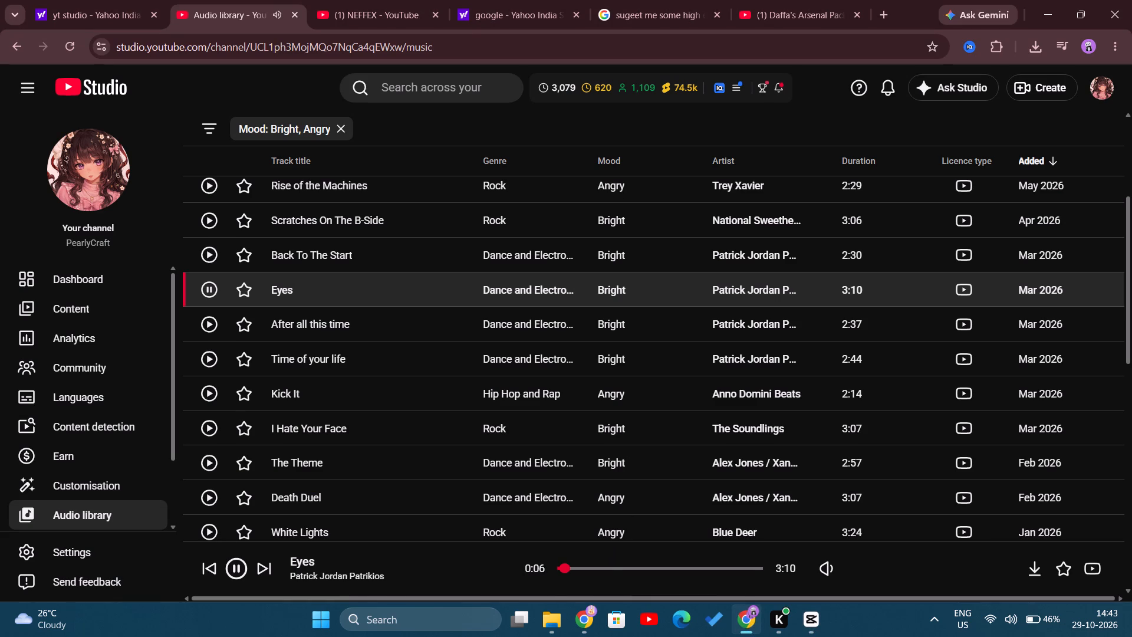
pyautogui.click(593, 572)
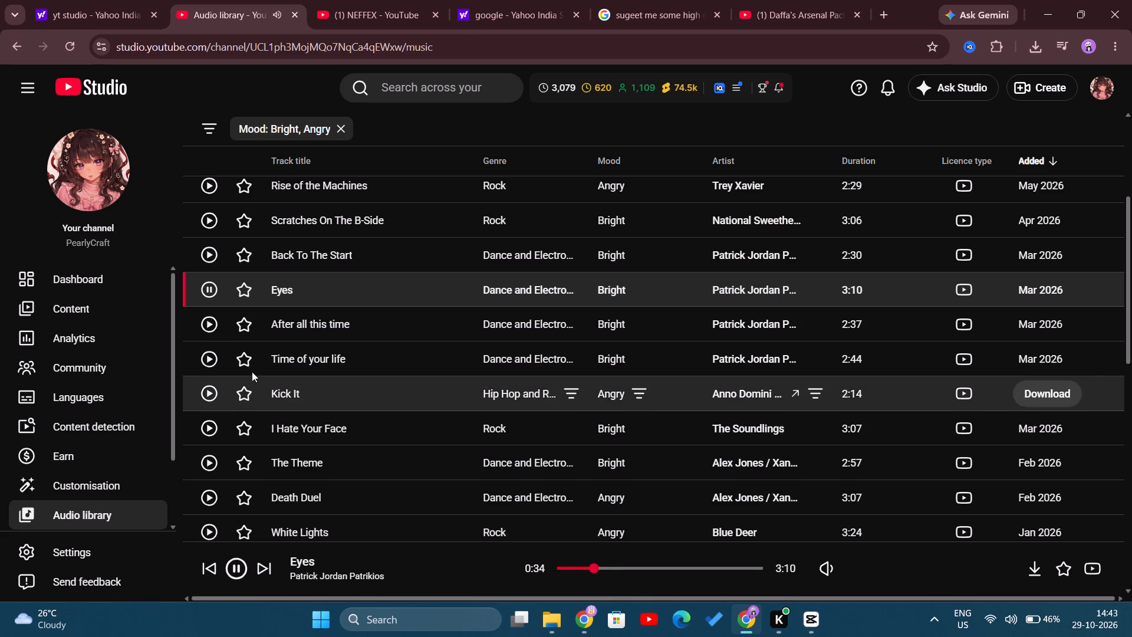
pyautogui.click(580, 570)
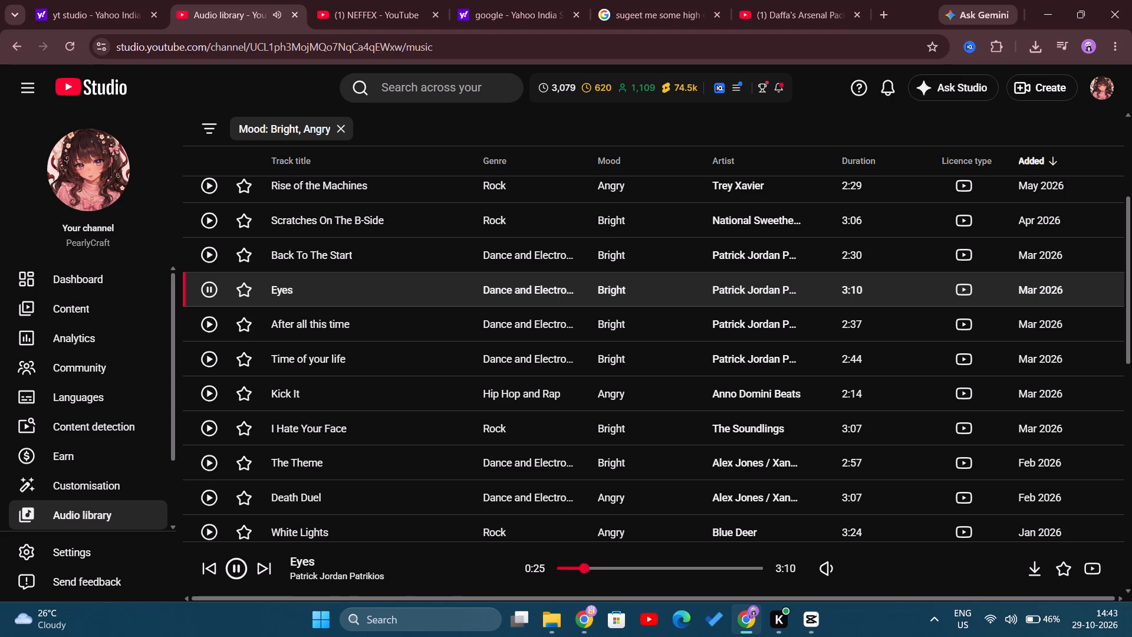
pyautogui.click(622, 573)
pyautogui.click(662, 572)
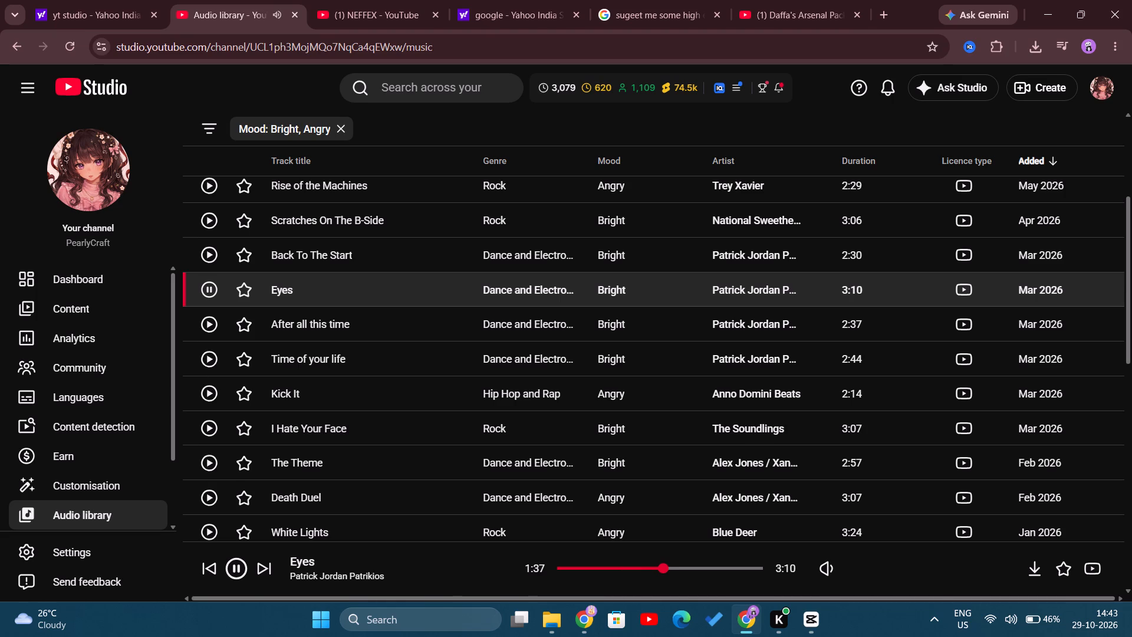
# Sample the tracks listed below Eyes one by one, from After all this time through Death Duel, skipping ahead within Time of your life.
pyautogui.click(210, 328)
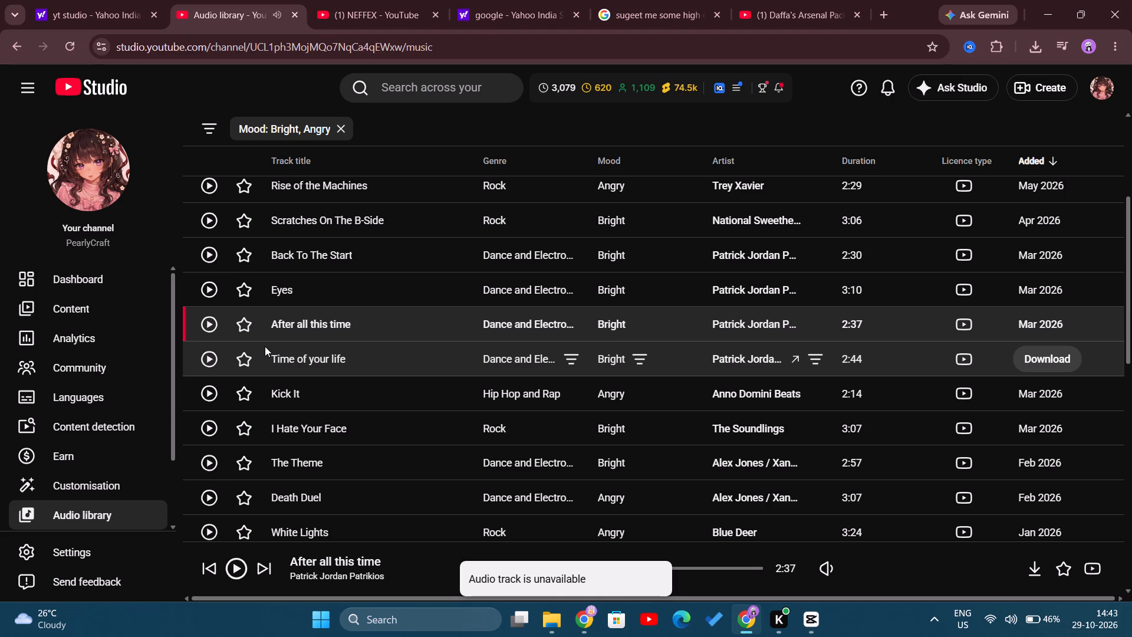
pyautogui.click(202, 348)
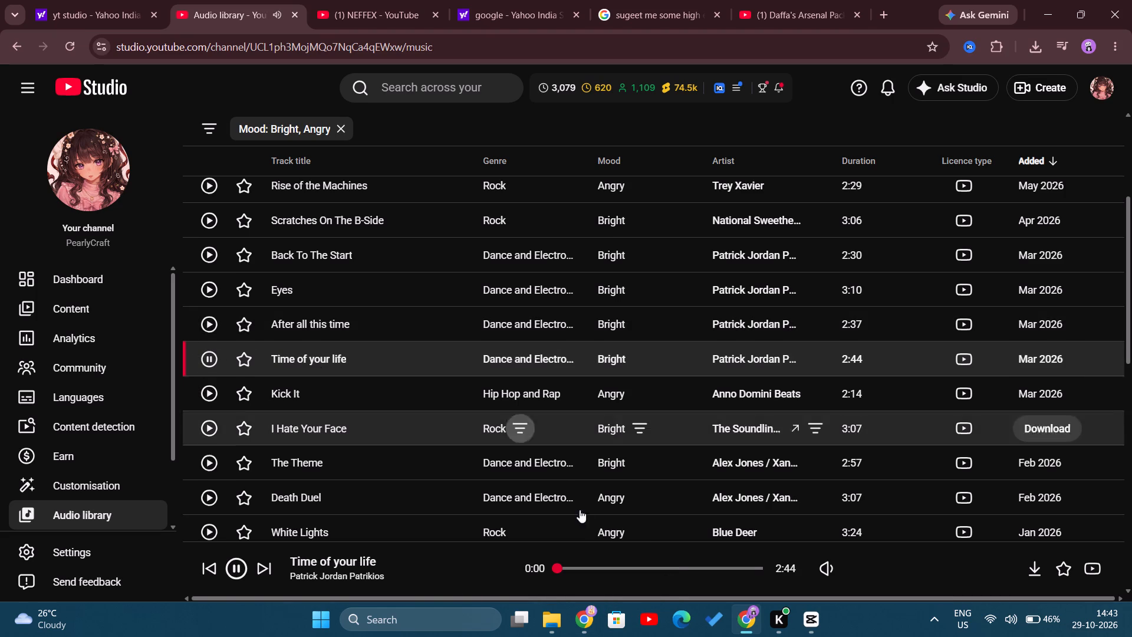
pyautogui.click(582, 567)
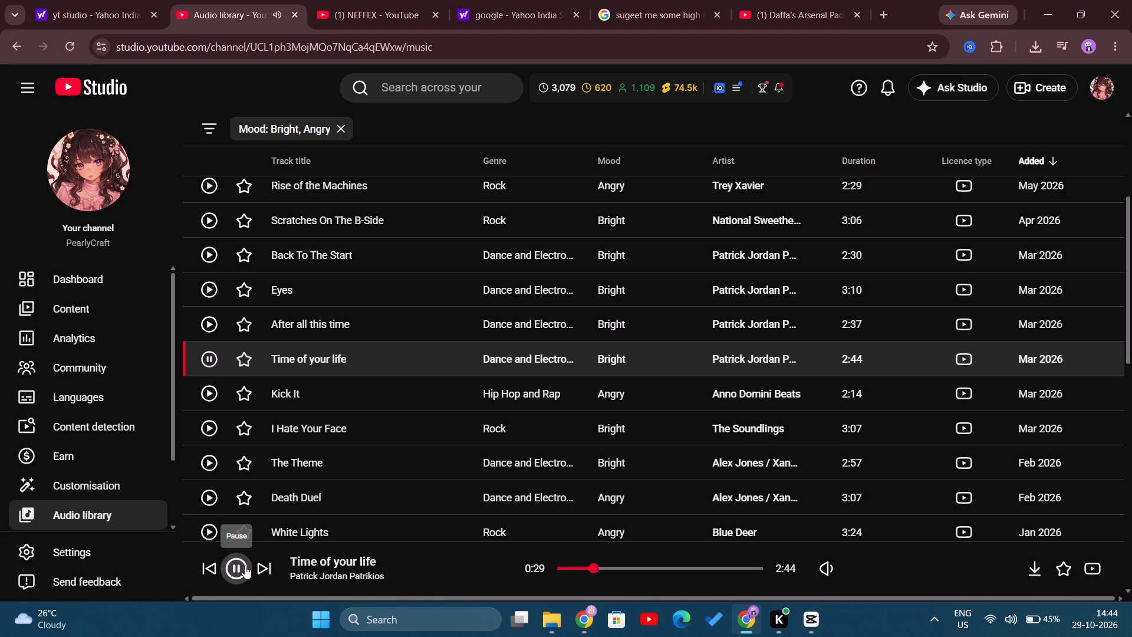
pyautogui.click(205, 390)
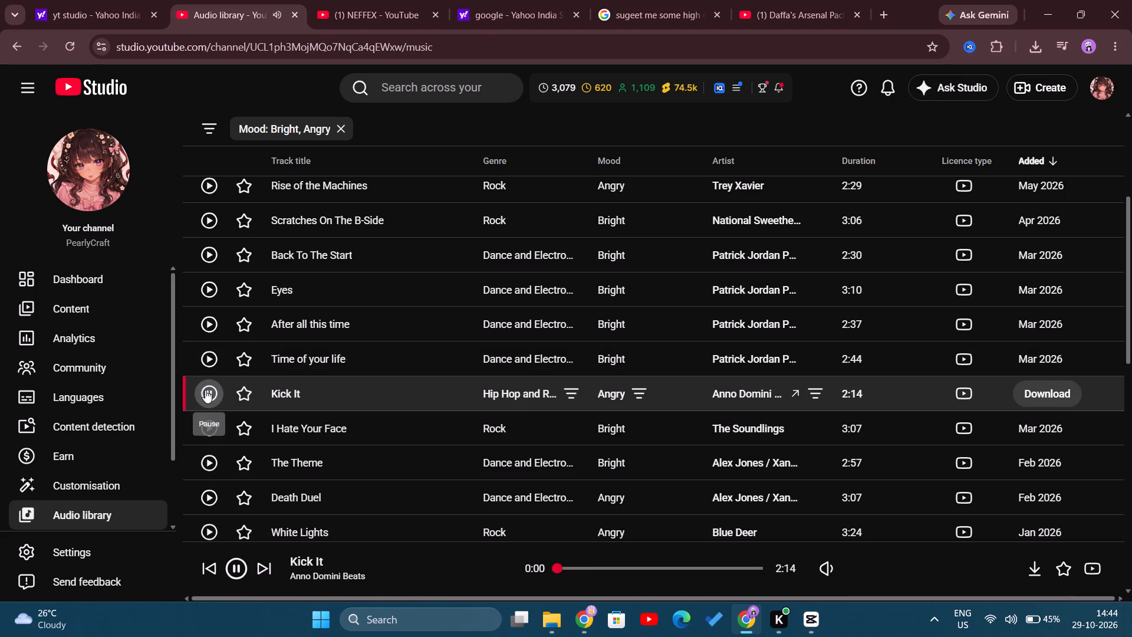
pyautogui.click(212, 422)
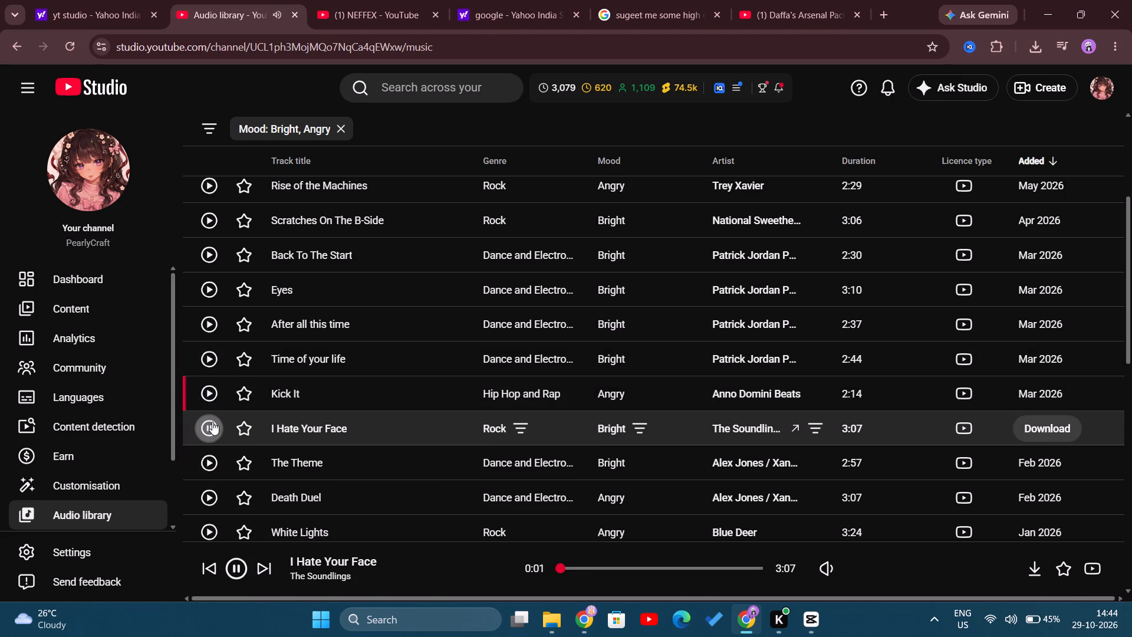
pyautogui.click(212, 467)
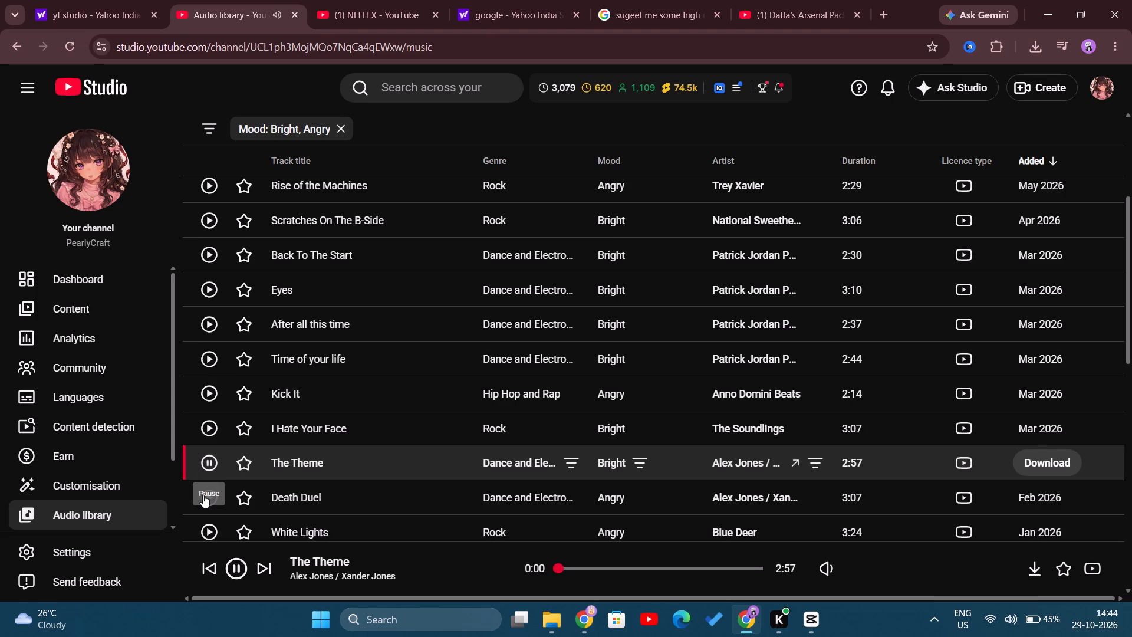
pyautogui.click(209, 501)
# Go back to After all this time by Patrick Jordan Patrikios, sample its opening and pause it.
pyautogui.scroll(-1, 233, 459)
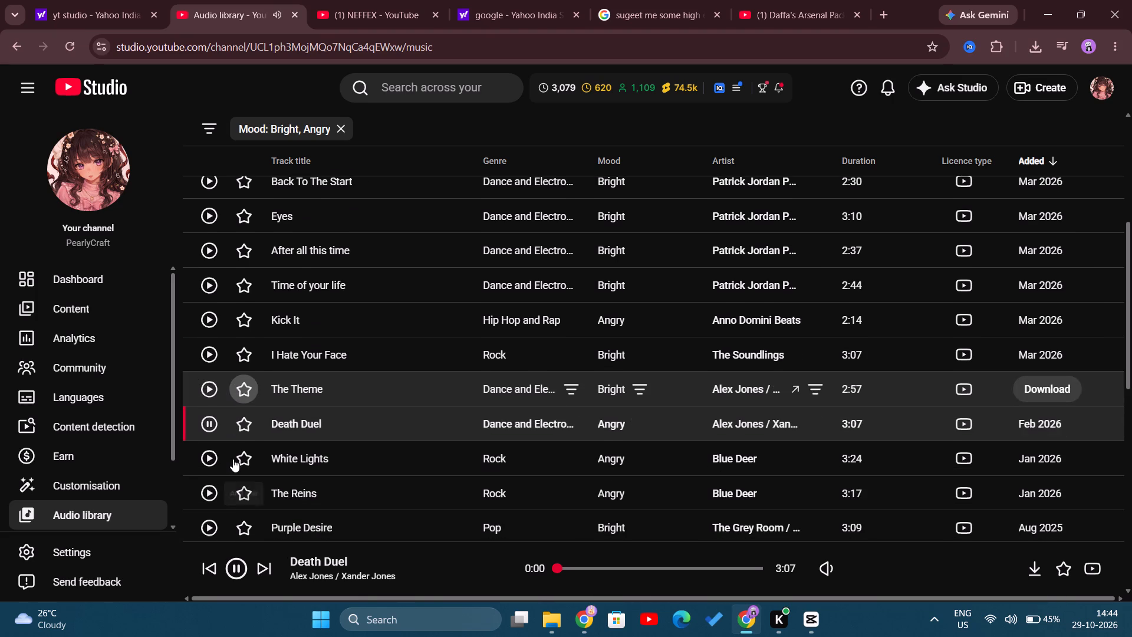
pyautogui.scroll(2, 233, 459)
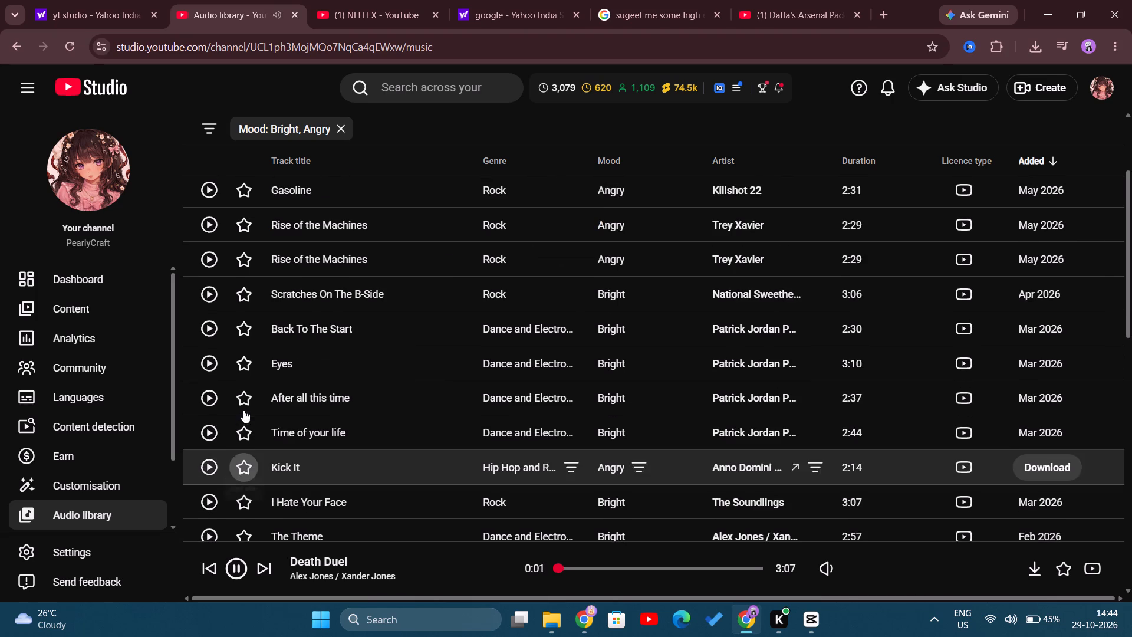
pyautogui.click(207, 393)
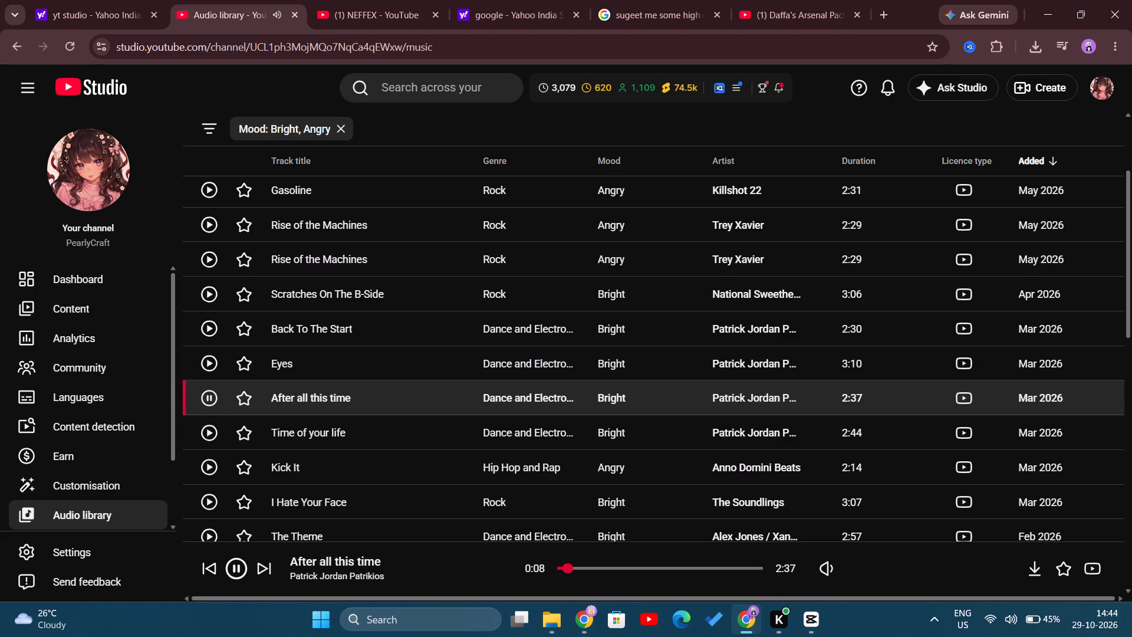
pyautogui.click(234, 572)
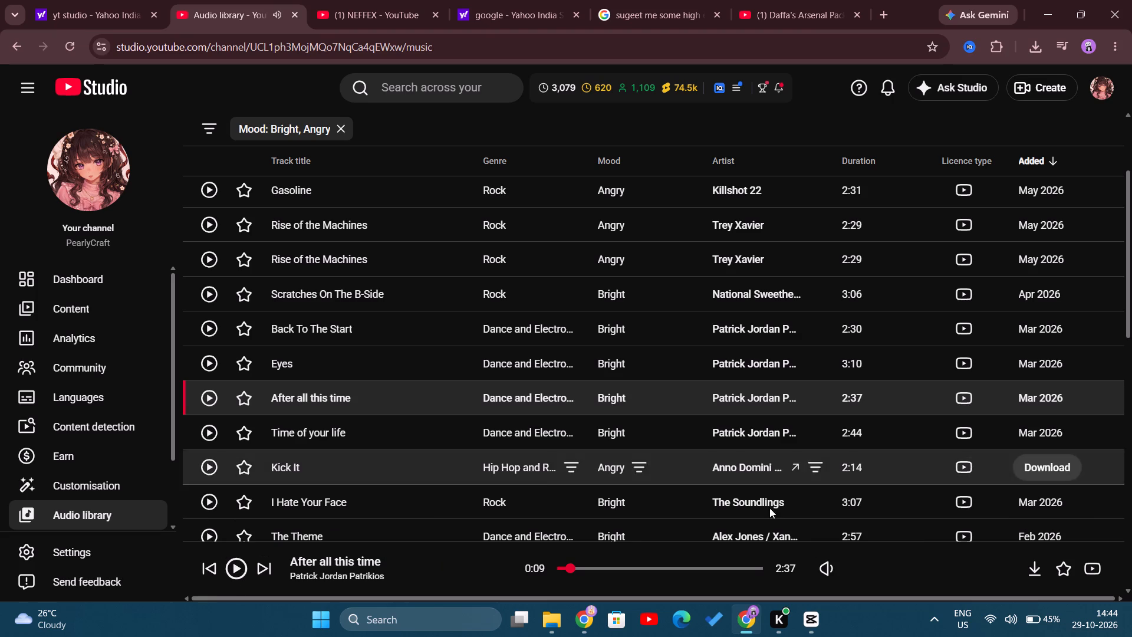
# In CapCut, play a few seconds of project 1027 from the current playhead position with the music, and pause.
pyautogui.click(806, 612)
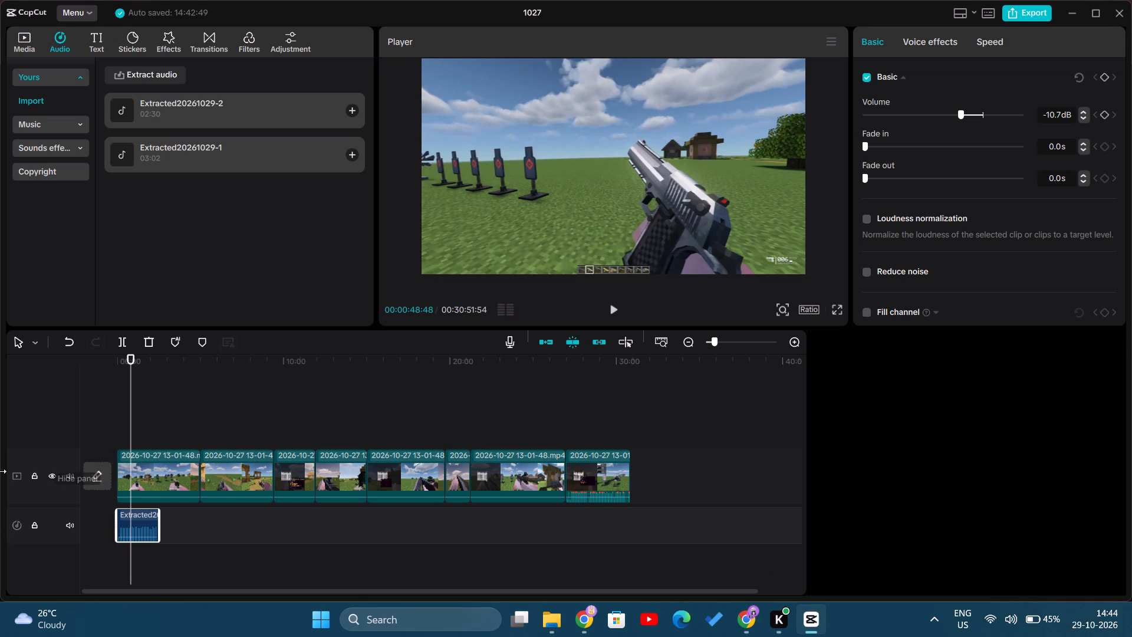
pyautogui.click(614, 316)
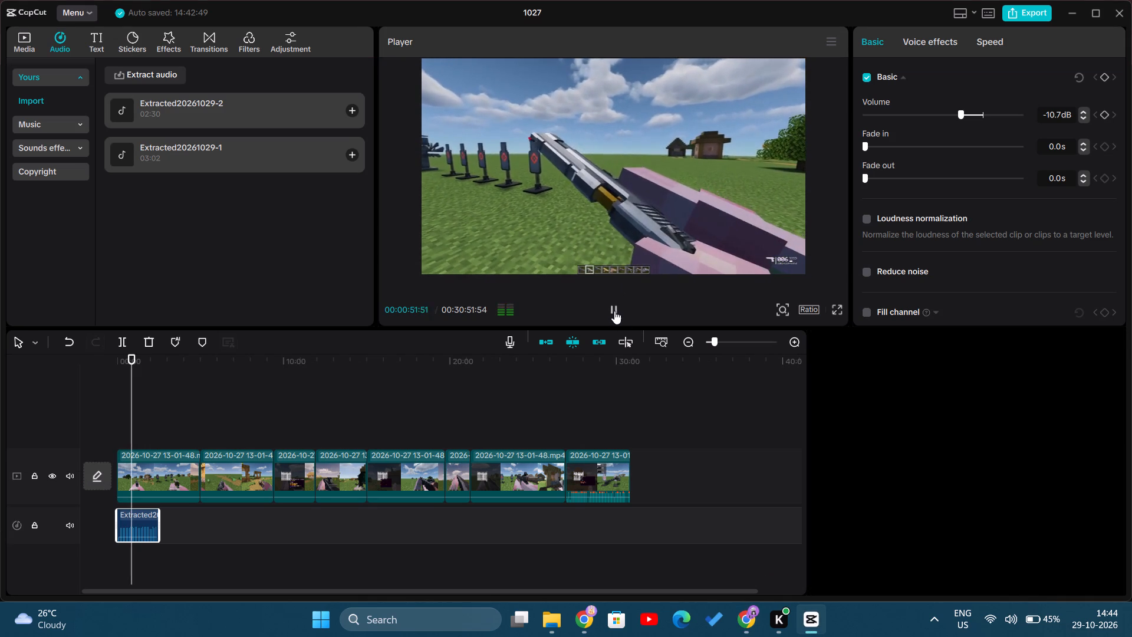
pyautogui.click(613, 306)
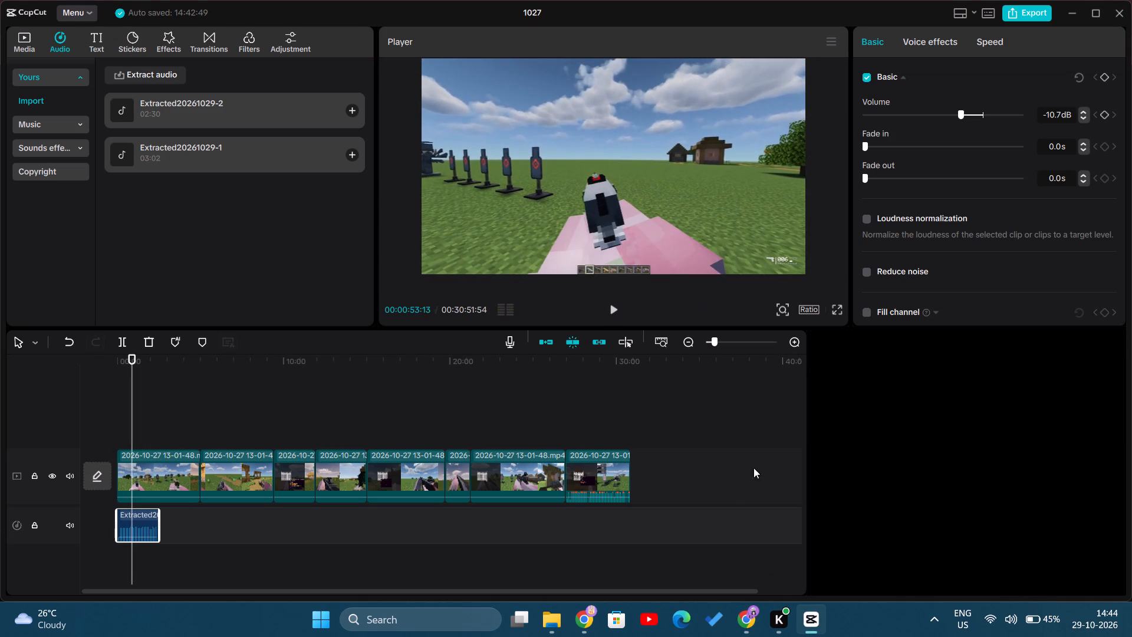
# In Chrome, play the Daffa's Arsenal Pack showcase on YouTube from a point after the MP5K part, and pause at the APC9 SD.
pyautogui.click(583, 622)
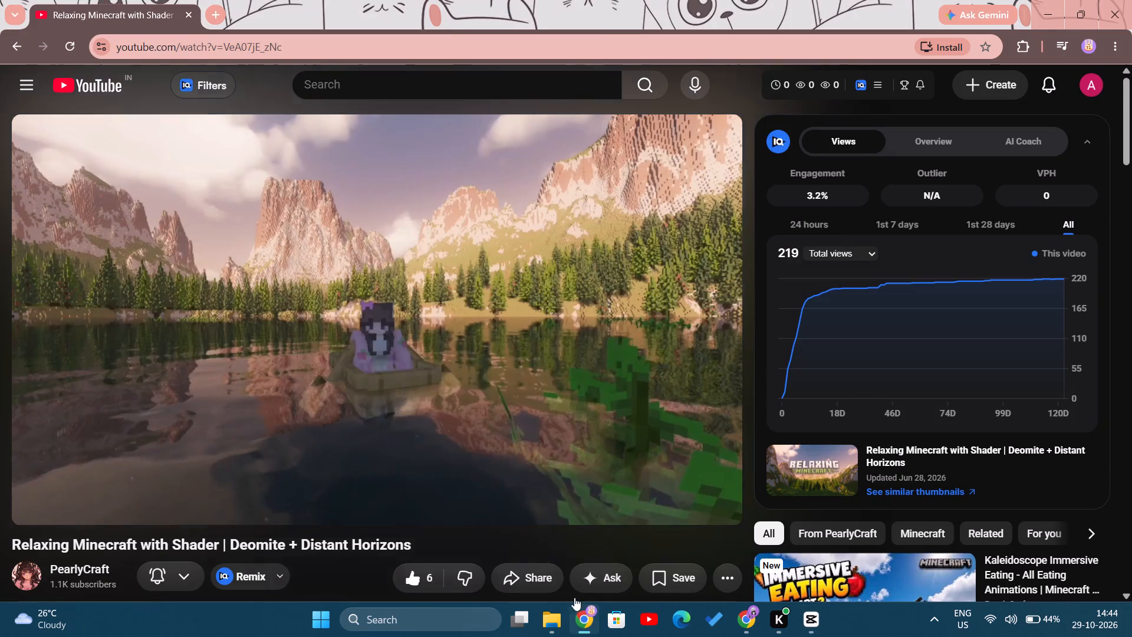
pyautogui.click(744, 626)
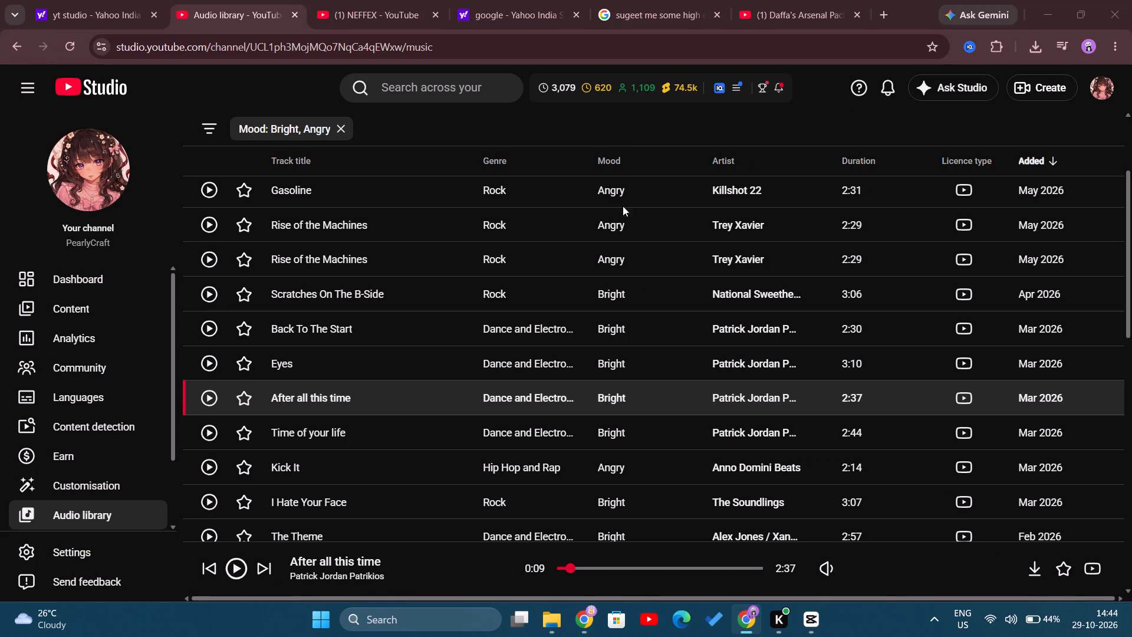
pyautogui.click(741, 0)
pyautogui.click(318, 403)
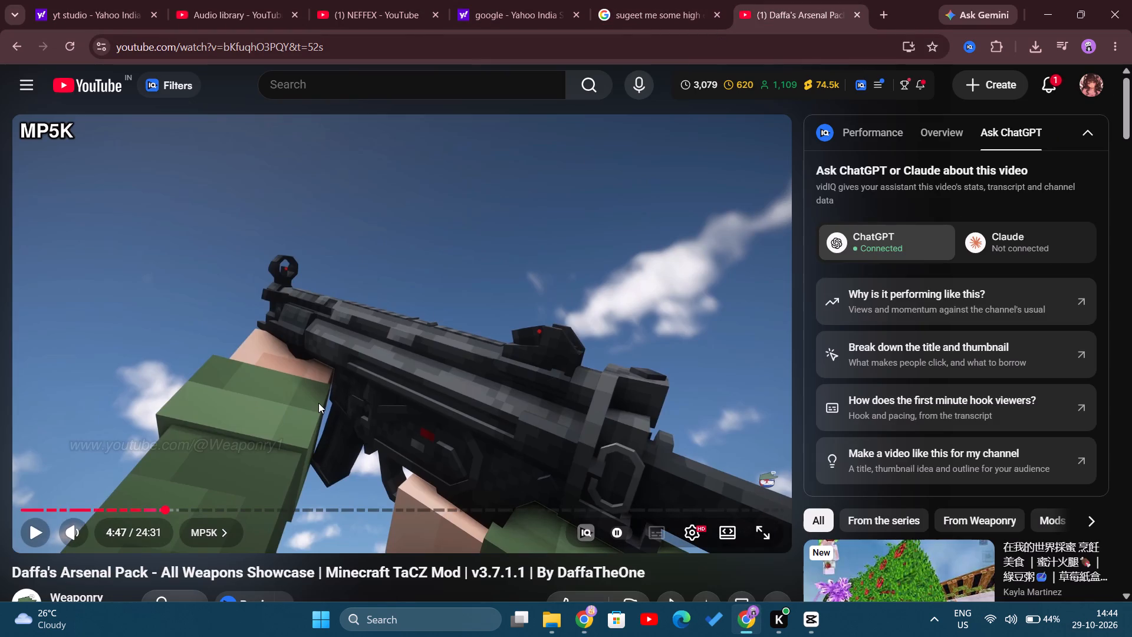
pyautogui.click(189, 506)
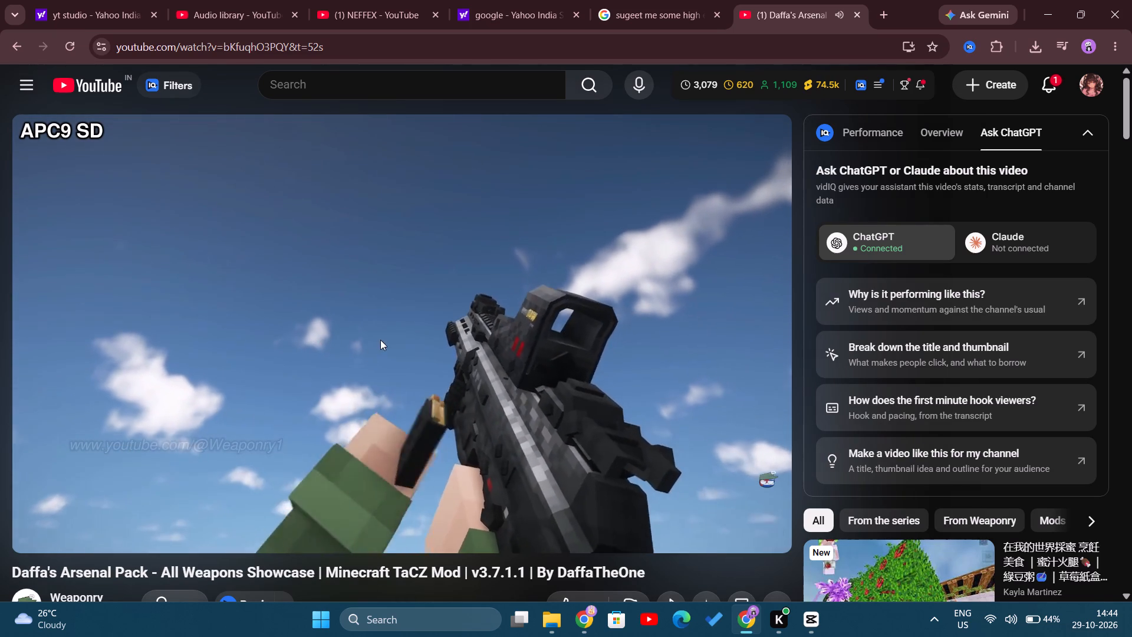
pyautogui.click(358, 368)
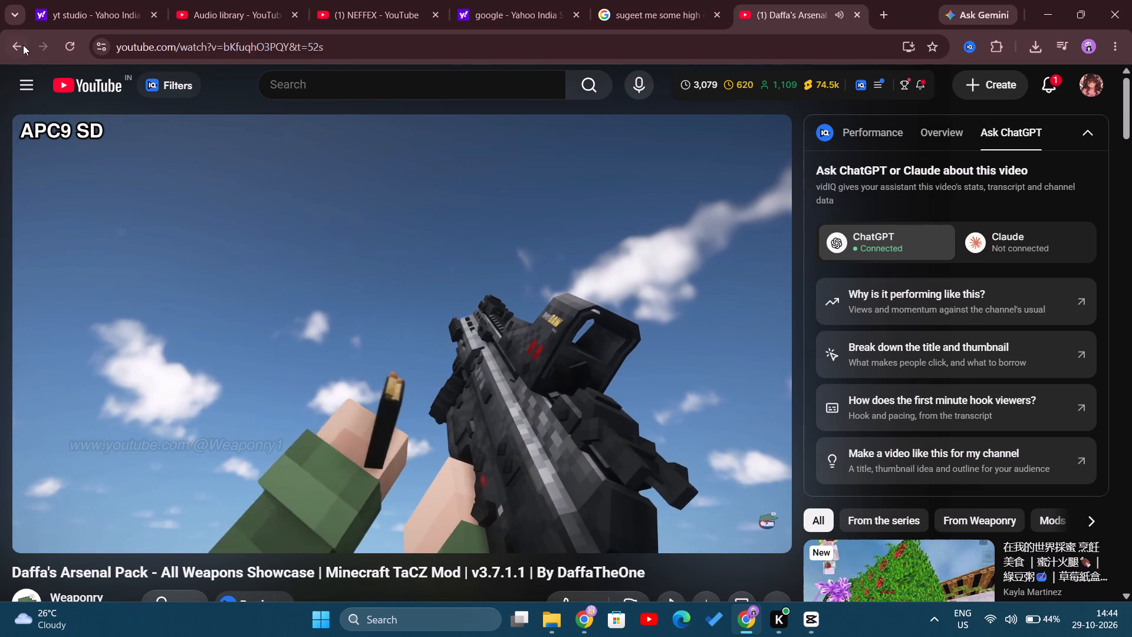
# Go back to the Weaponry channel and browse its uploaded videos from the latest down to the year-old gun pack showcases.
pyautogui.click(24, 44)
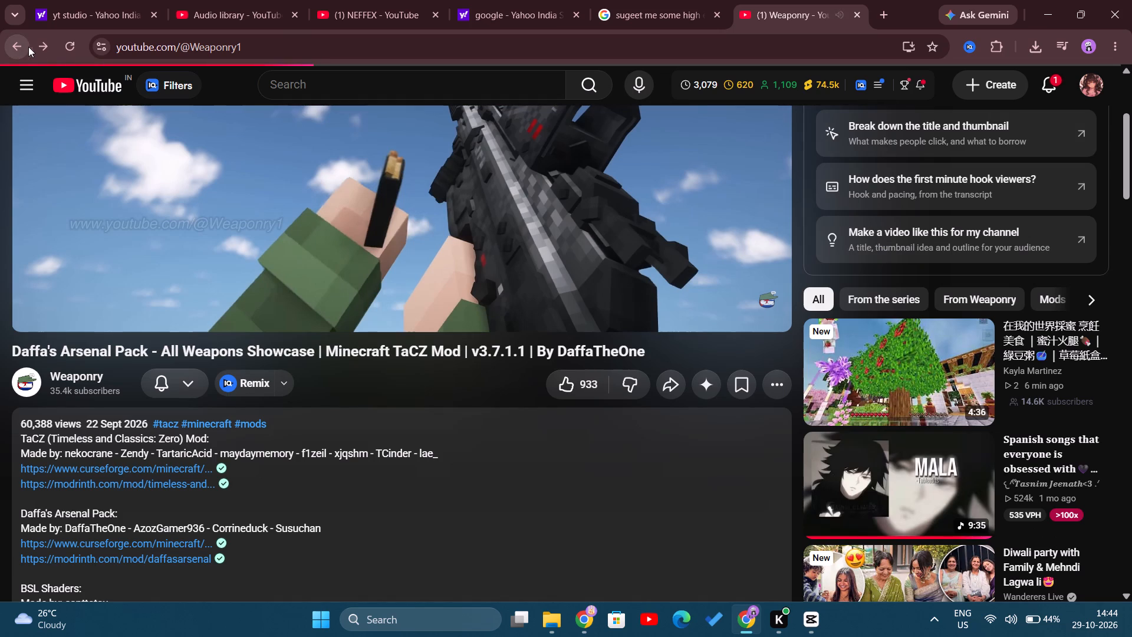
pyautogui.scroll(-1, 752, 208)
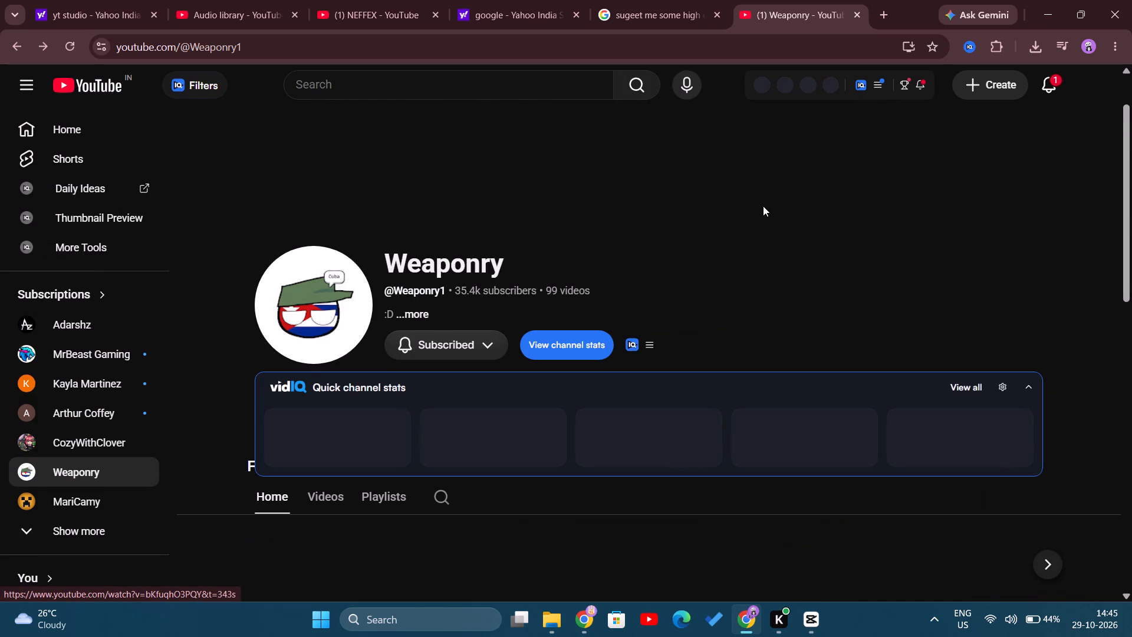
pyautogui.scroll(-2, 979, 224)
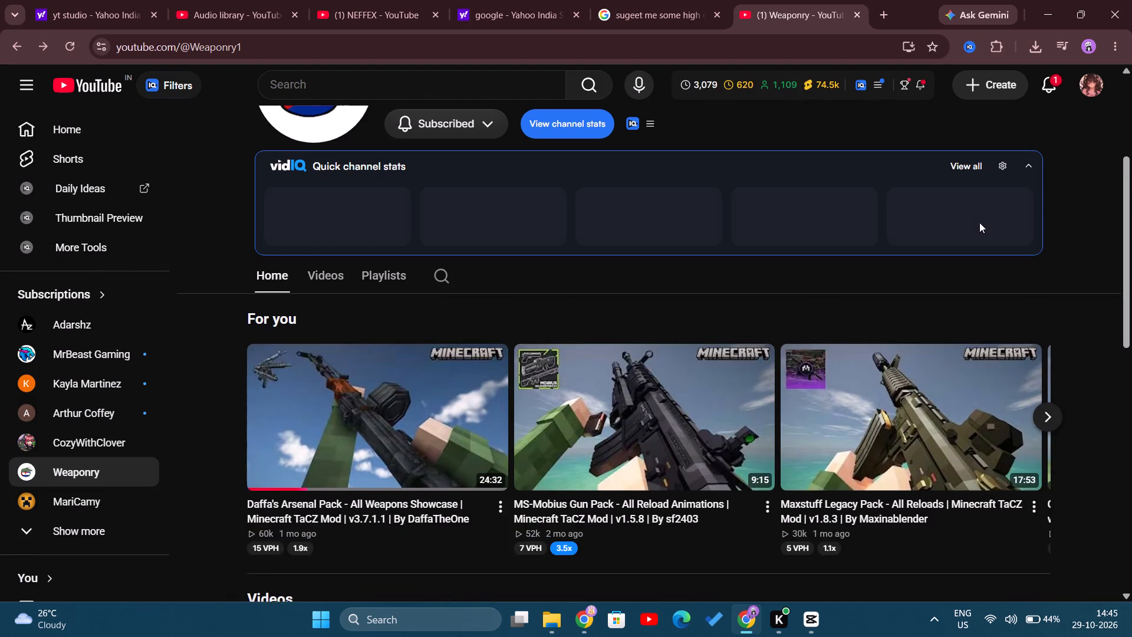
pyautogui.scroll(-2, 979, 221)
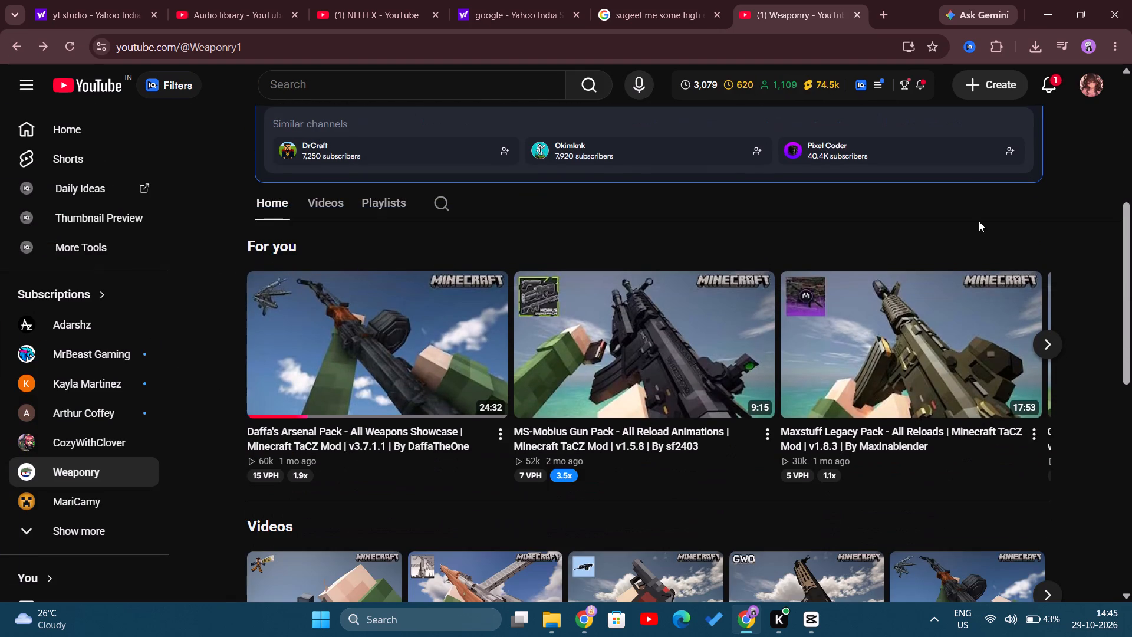
pyautogui.click(312, 203)
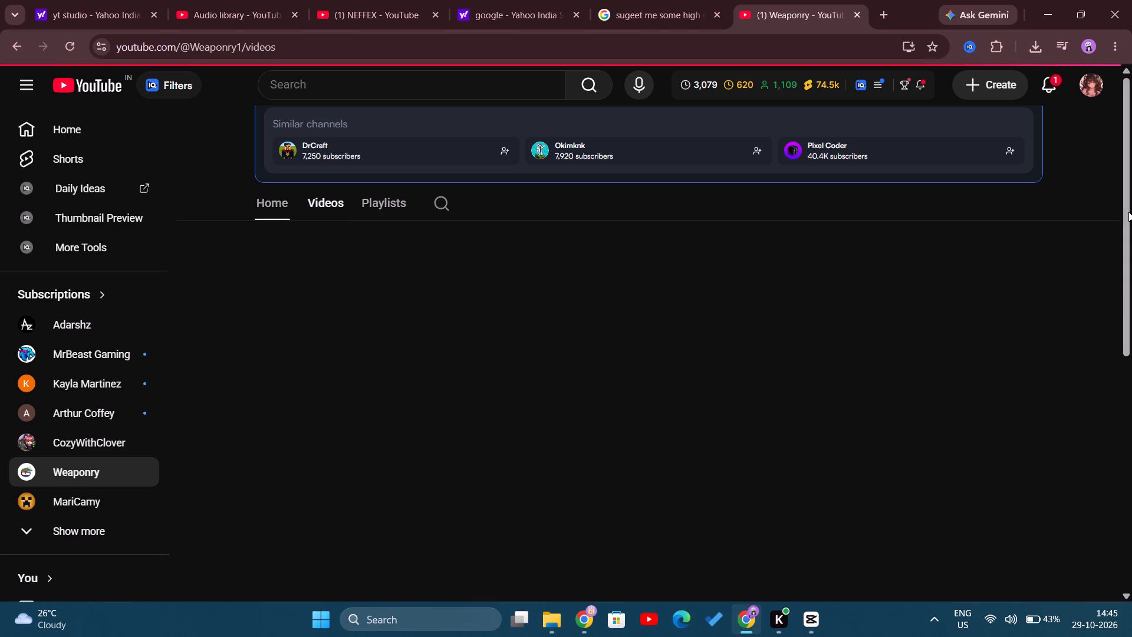
pyautogui.scroll(-3, 1130, 212)
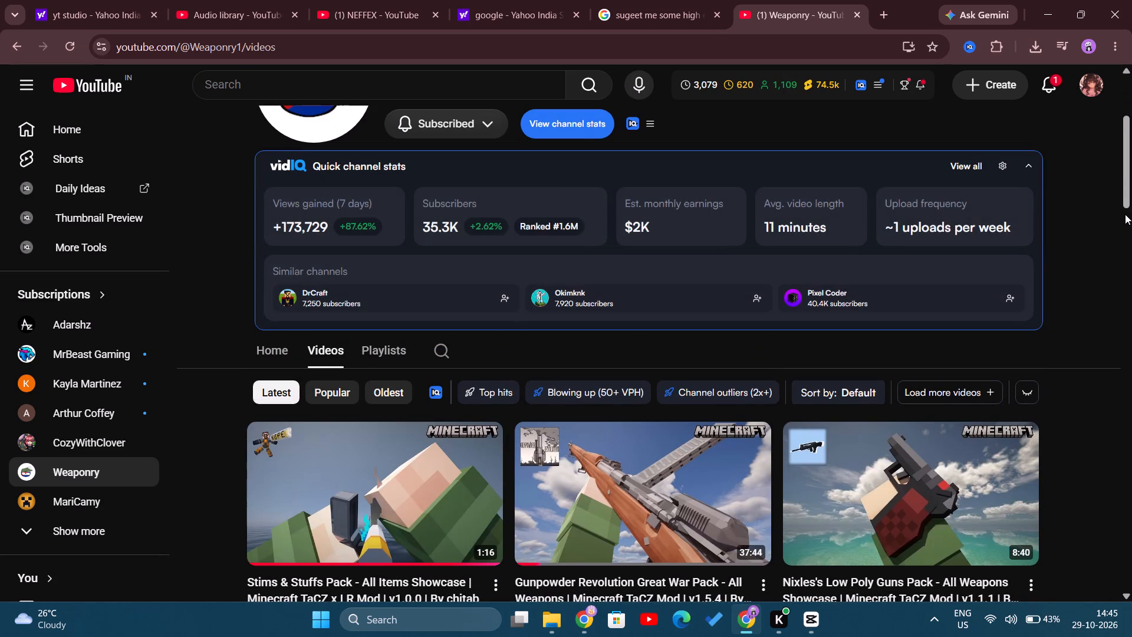
pyautogui.scroll(-2, 1125, 214)
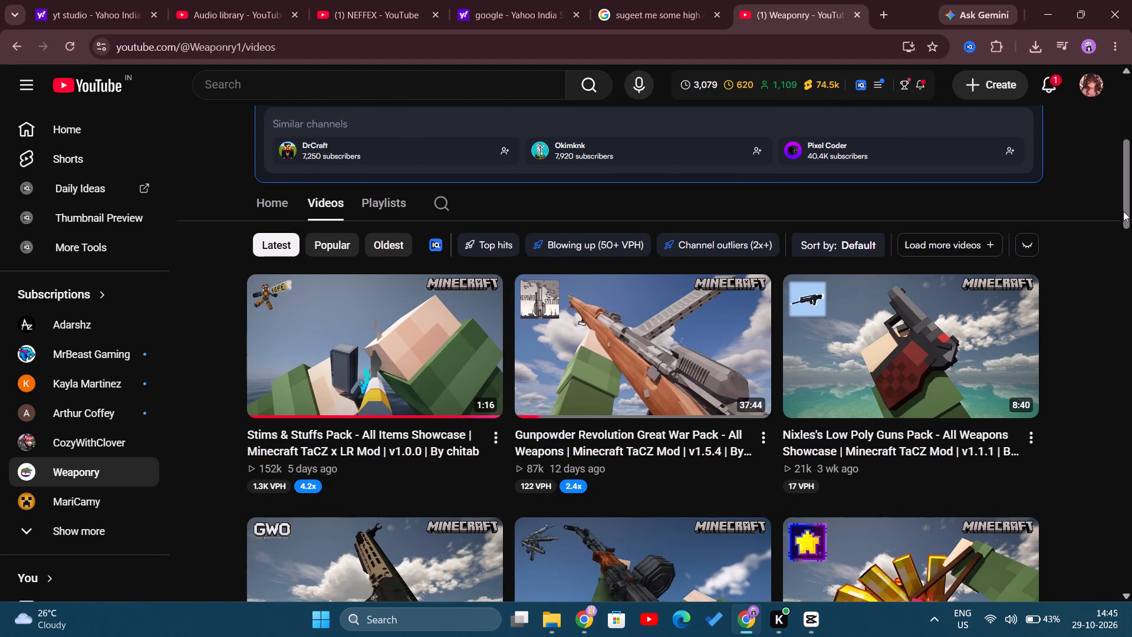
pyautogui.scroll(-2, 1123, 211)
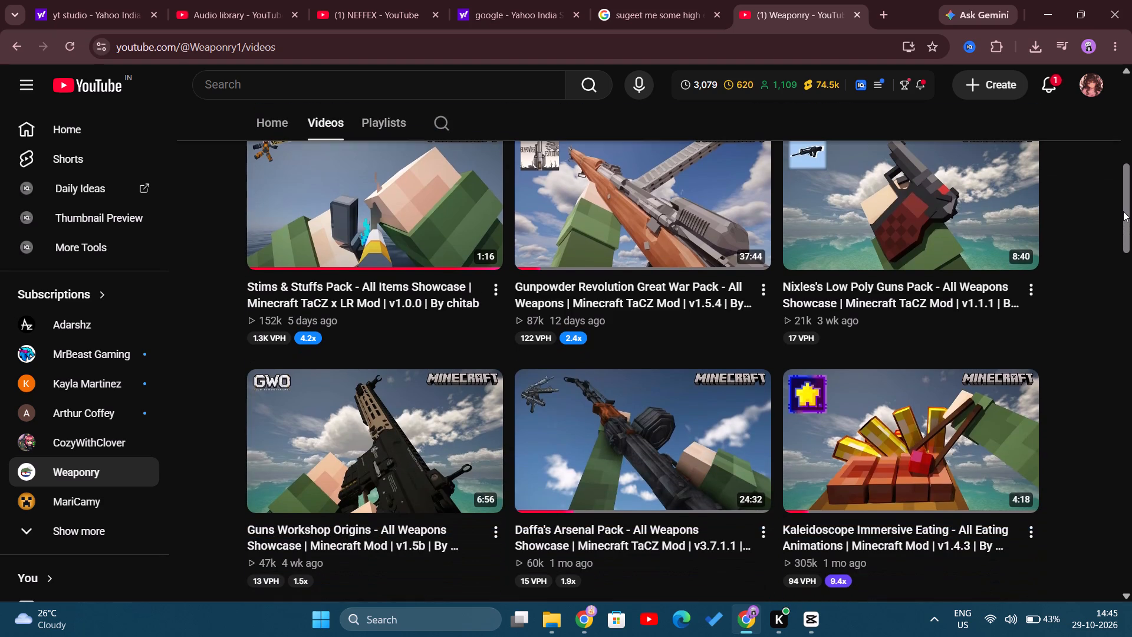
pyautogui.scroll(-1, 1123, 211)
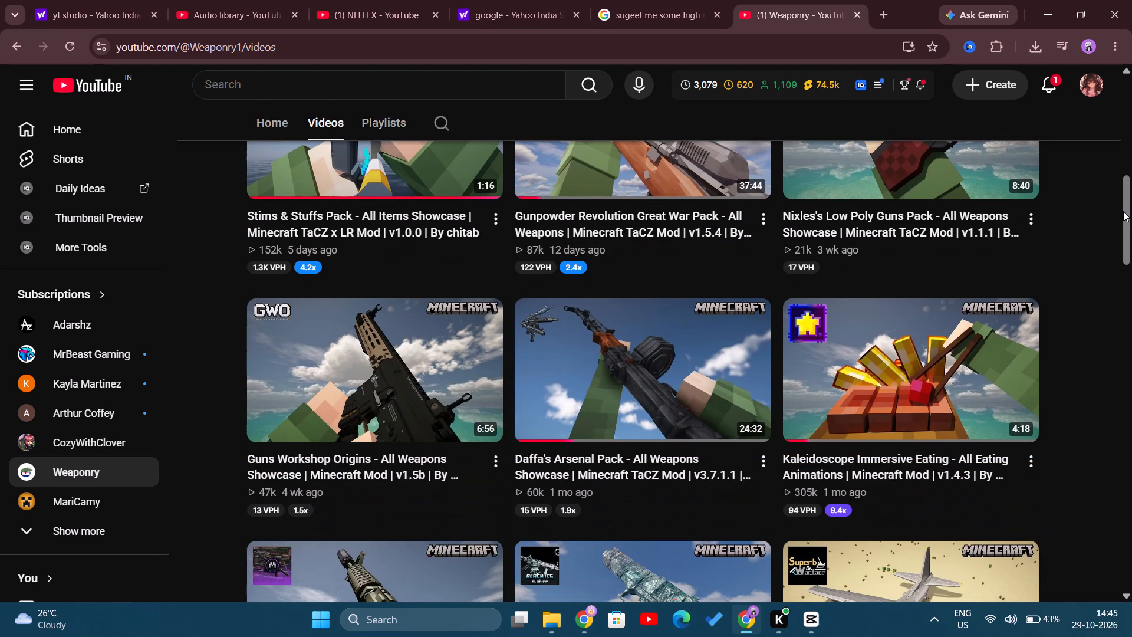
pyautogui.scroll(-2, 1123, 211)
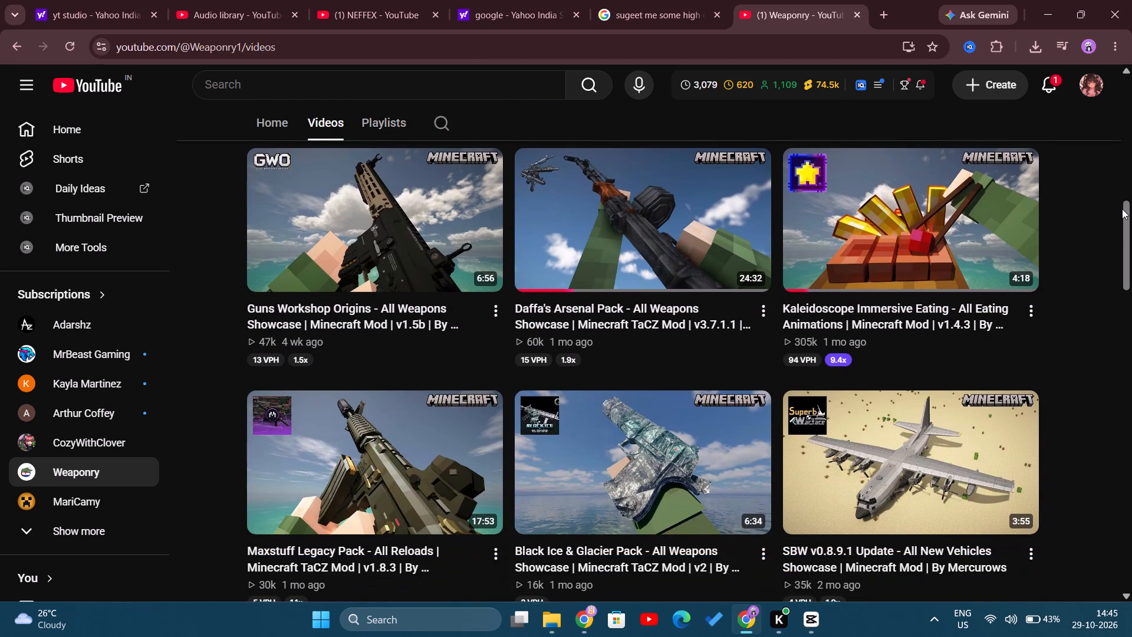
pyautogui.scroll(-3, 1122, 209)
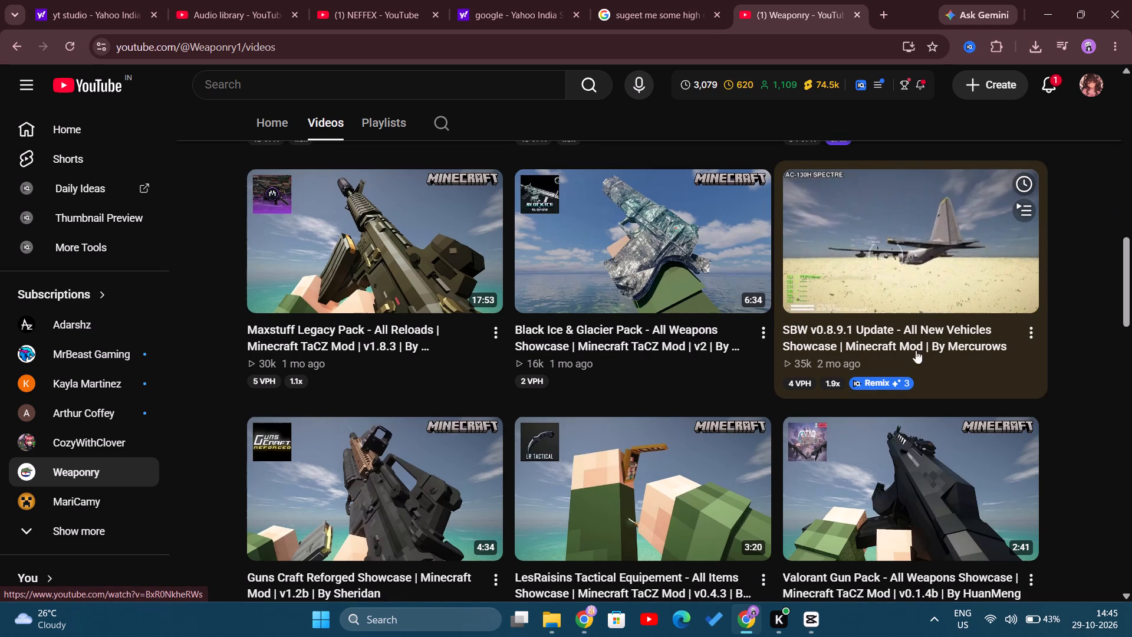
pyautogui.scroll(-2, 1084, 352)
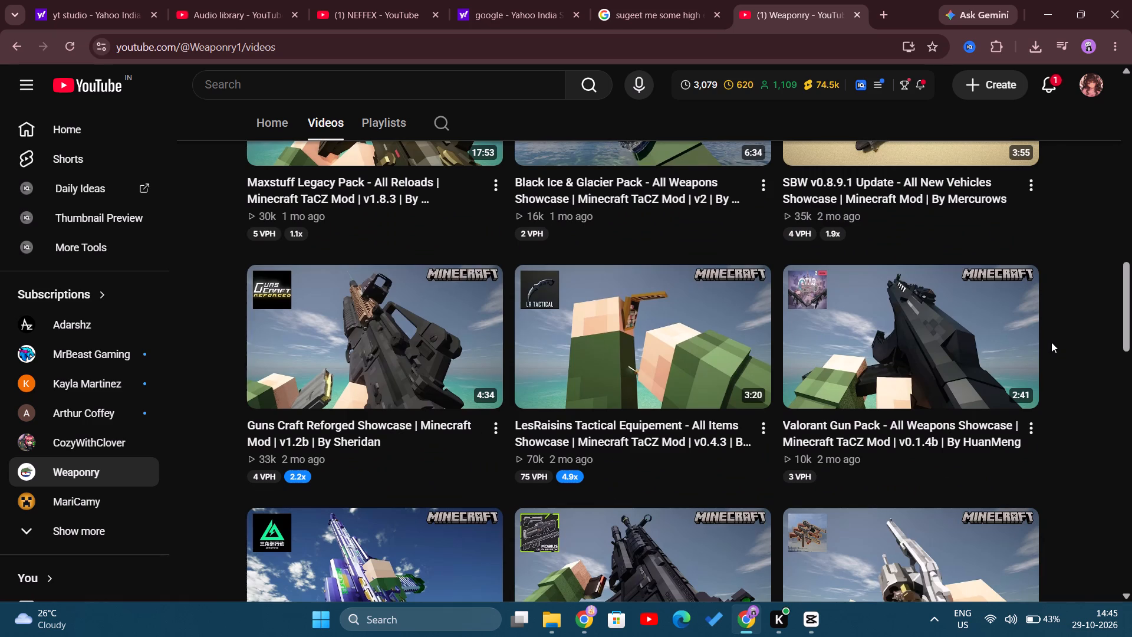
pyautogui.scroll(-8, 1051, 336)
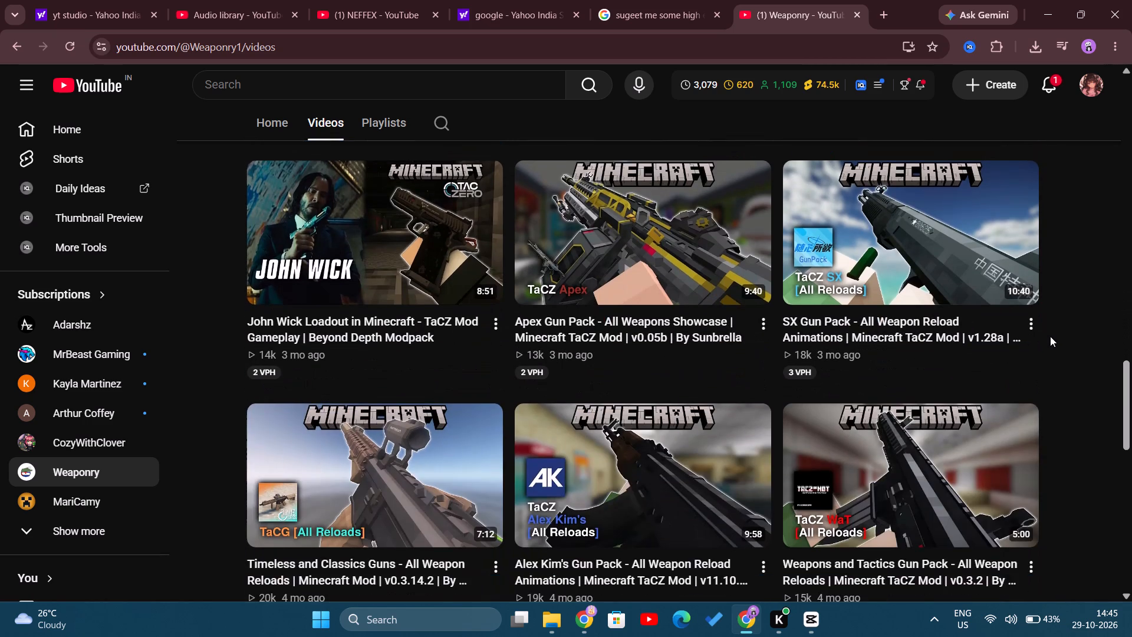
pyautogui.scroll(-6, 1050, 336)
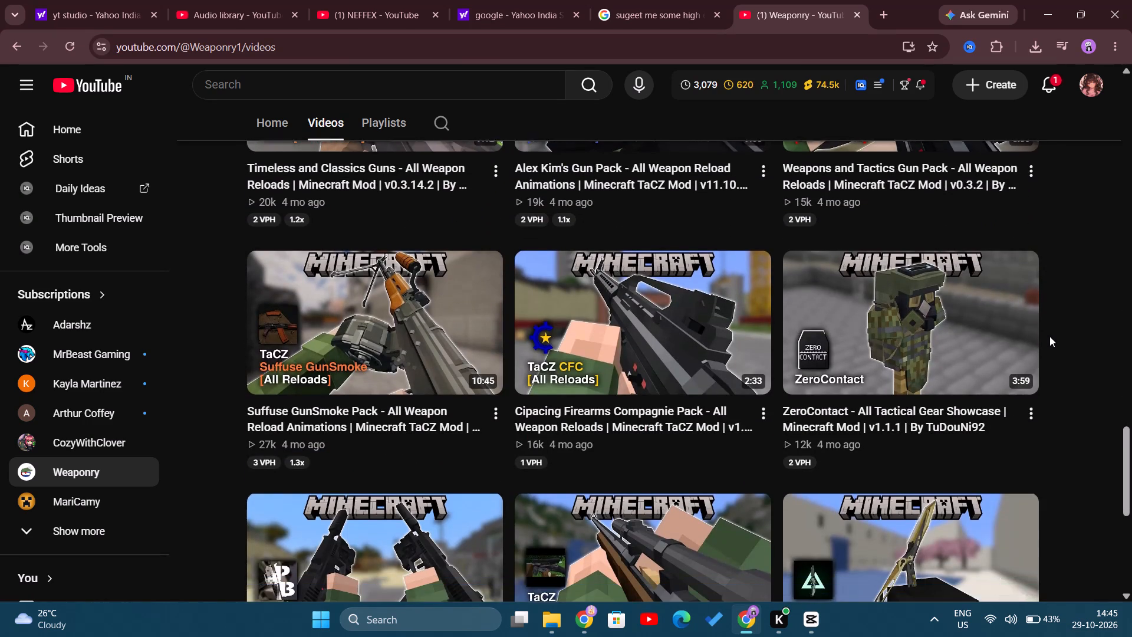
pyautogui.scroll(-4, 1049, 336)
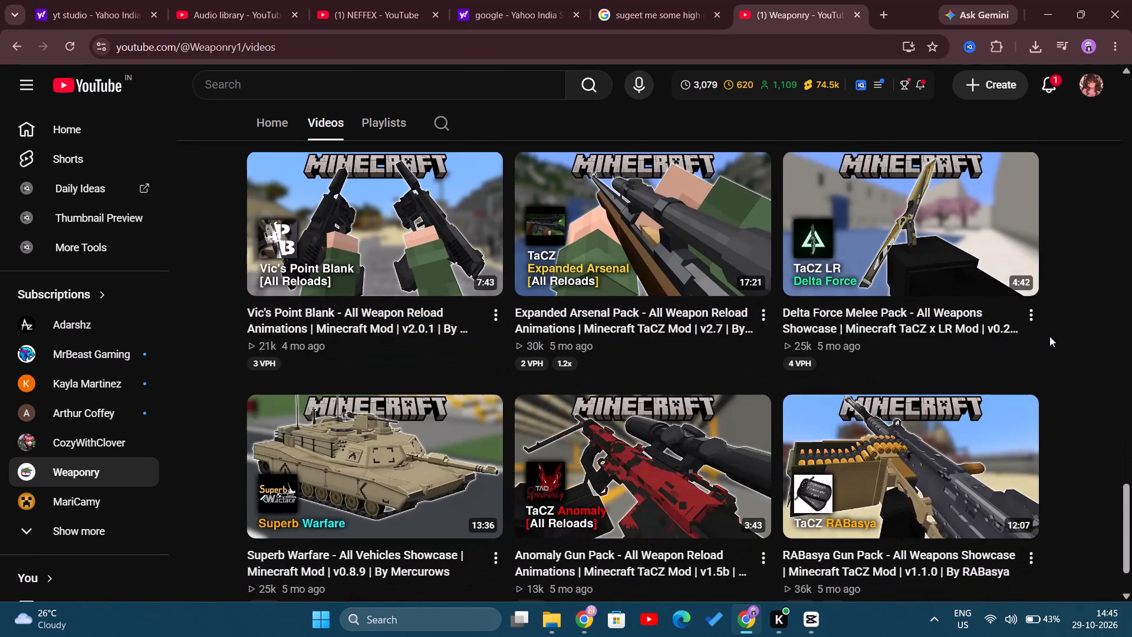
pyautogui.scroll(-5, 1049, 336)
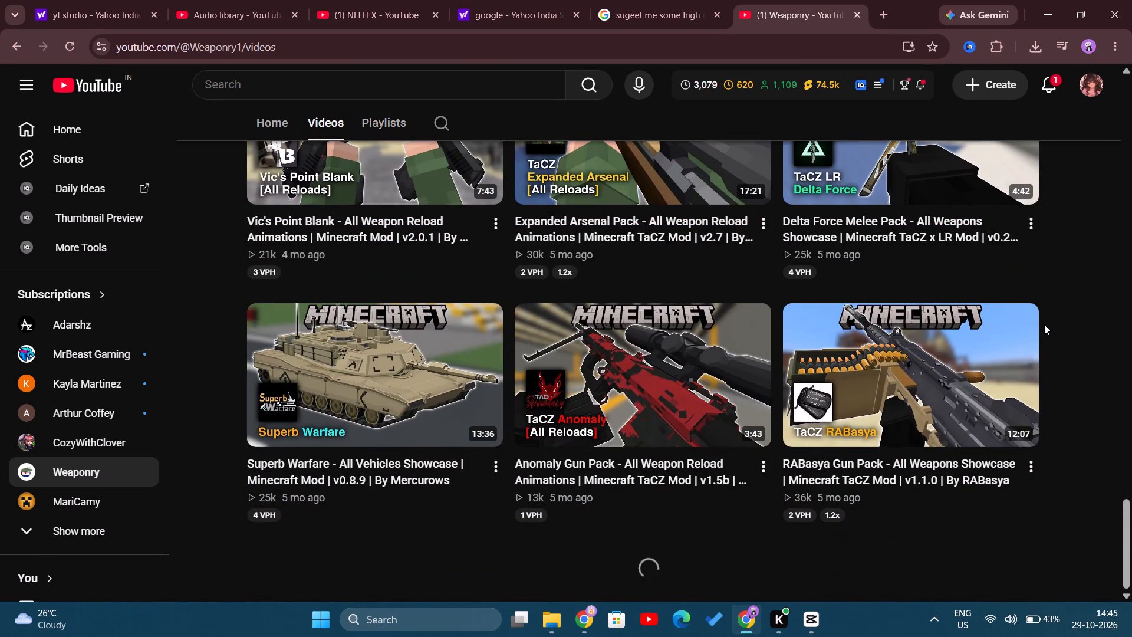
pyautogui.scroll(-7, 1044, 324)
pyautogui.scroll(1, 1044, 324)
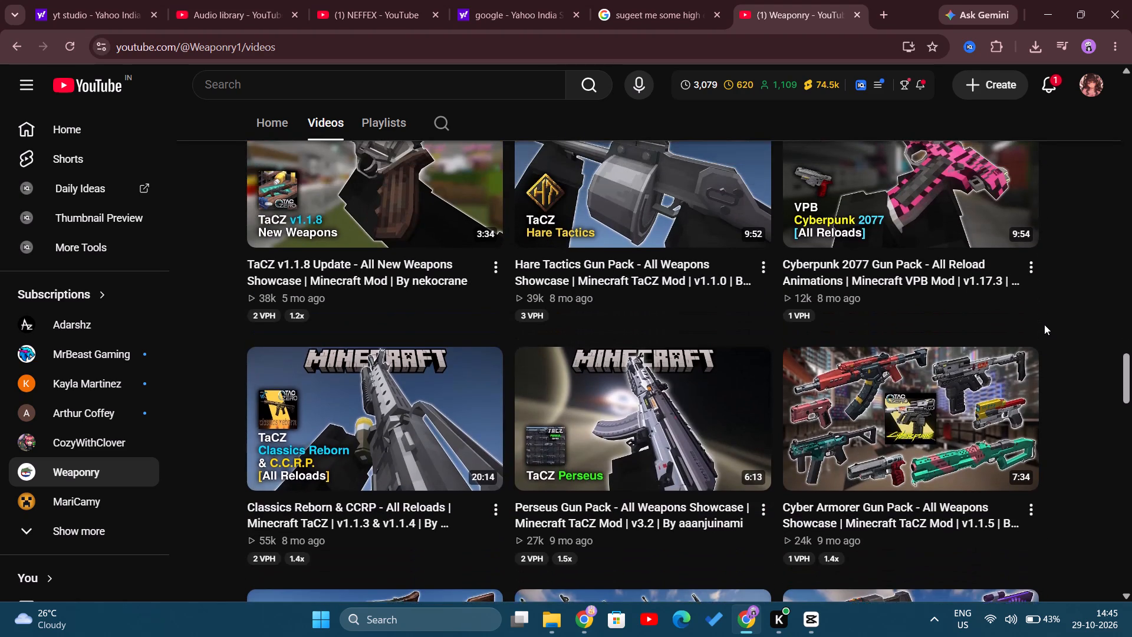
pyautogui.scroll(-4, 1044, 324)
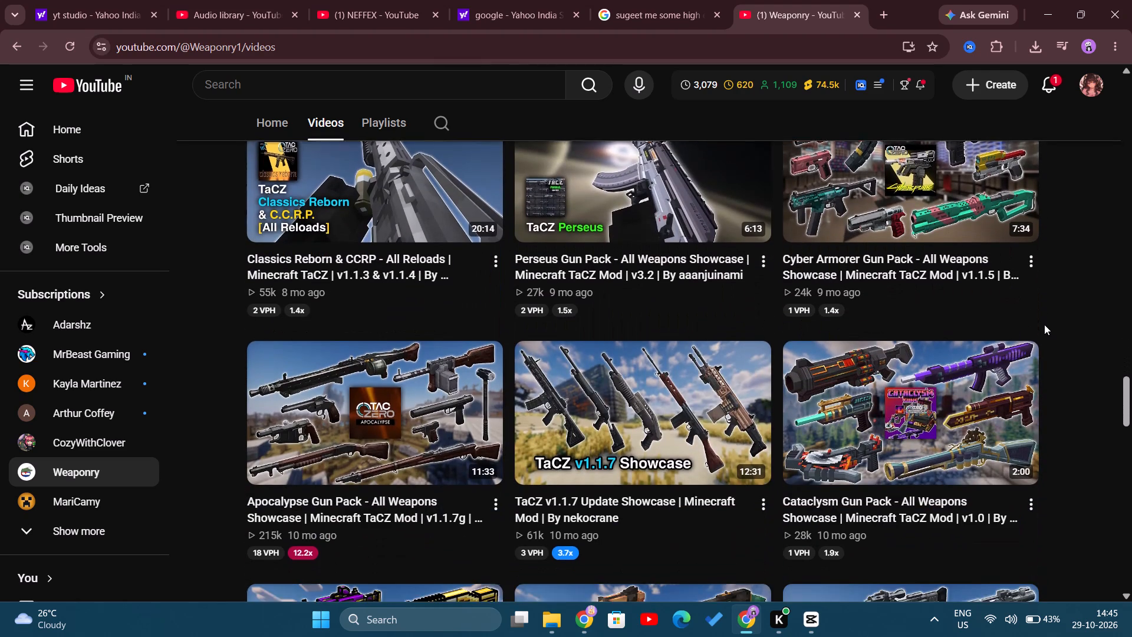
pyautogui.scroll(-3, 1044, 324)
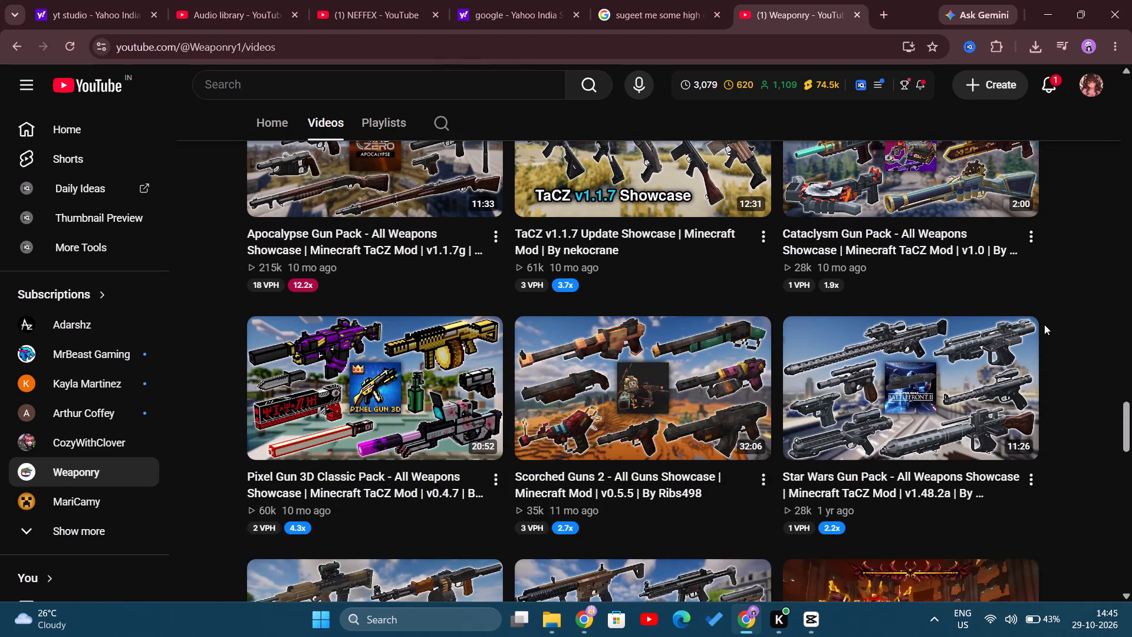
pyautogui.scroll(-8, 1044, 324)
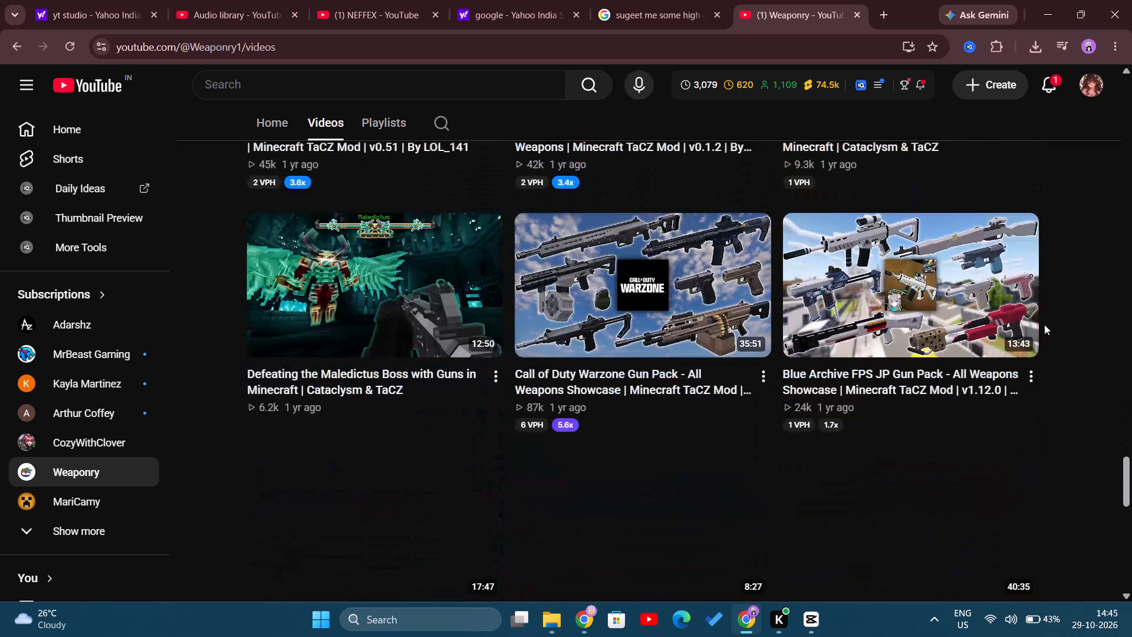
pyautogui.scroll(-8, 1044, 324)
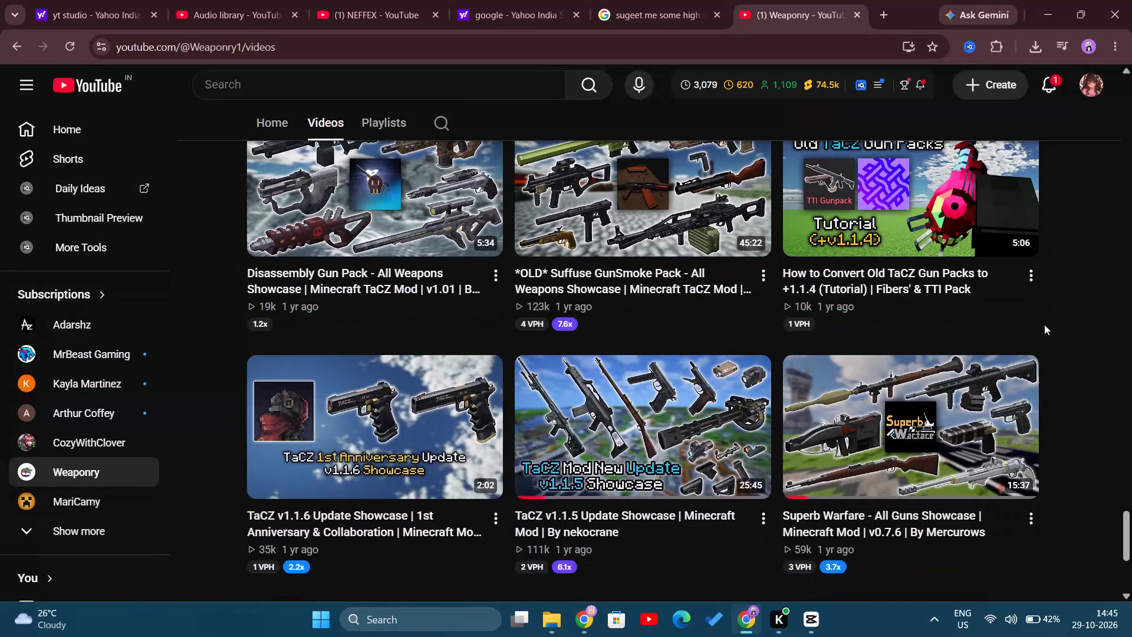
pyautogui.scroll(-4, 1044, 324)
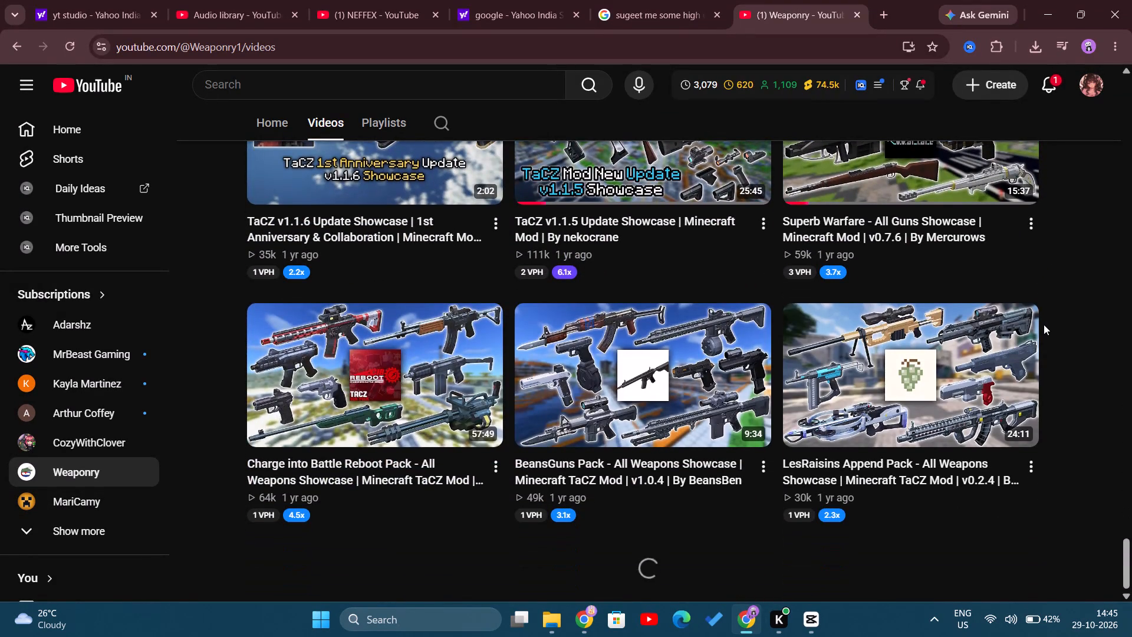
pyautogui.scroll(2, 1044, 324)
pyautogui.scroll(-2, 1044, 324)
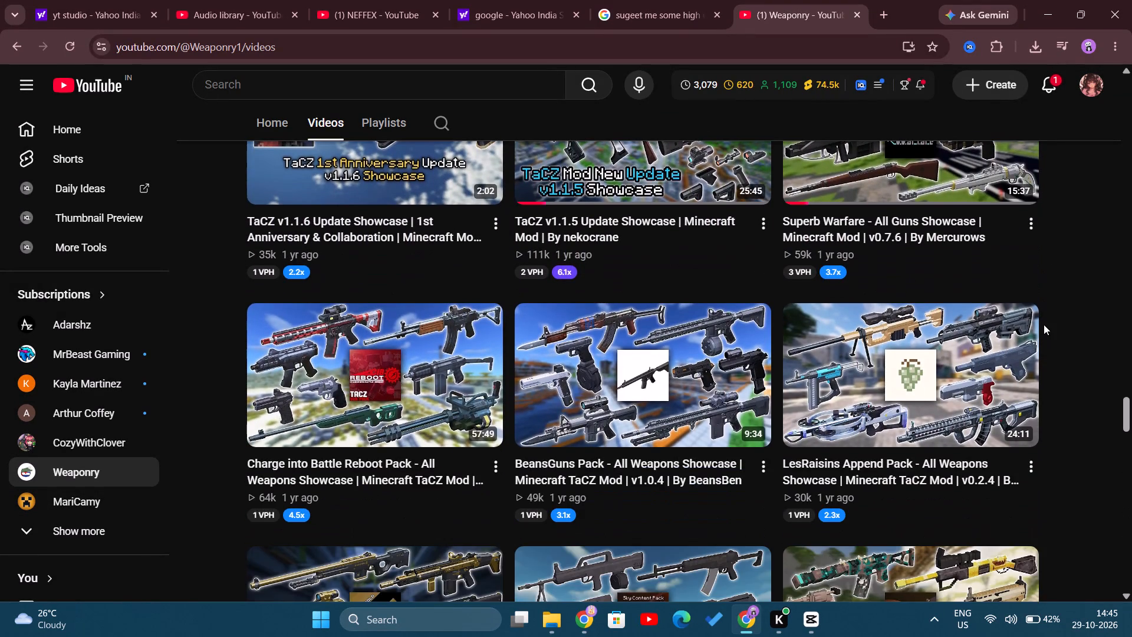
pyautogui.scroll(-8, 1044, 324)
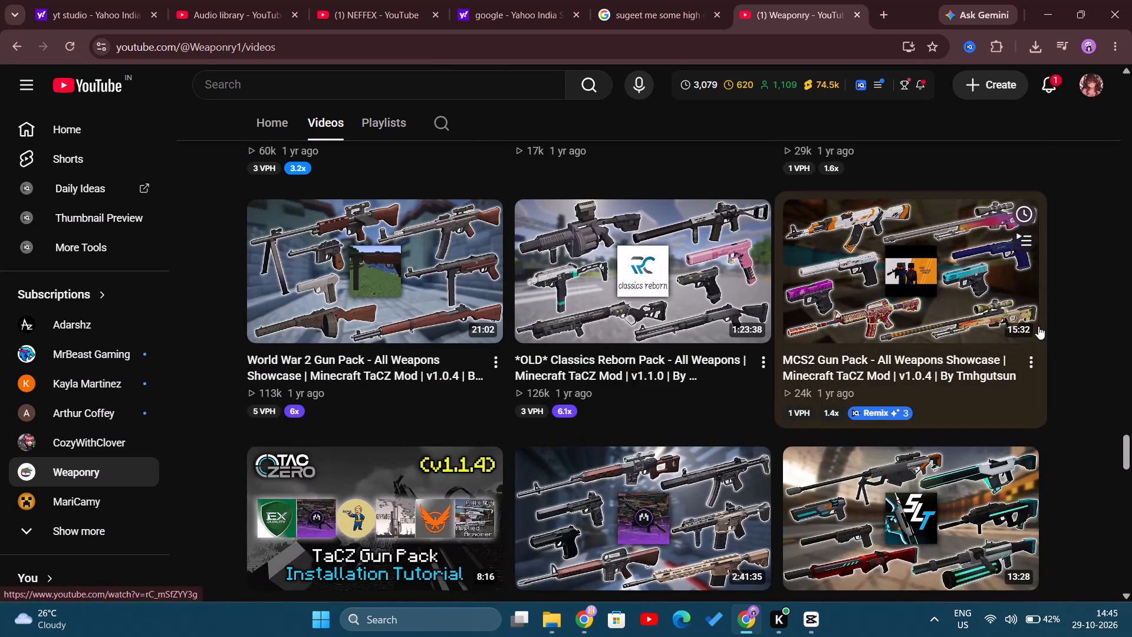
pyautogui.scroll(-4, 1034, 329)
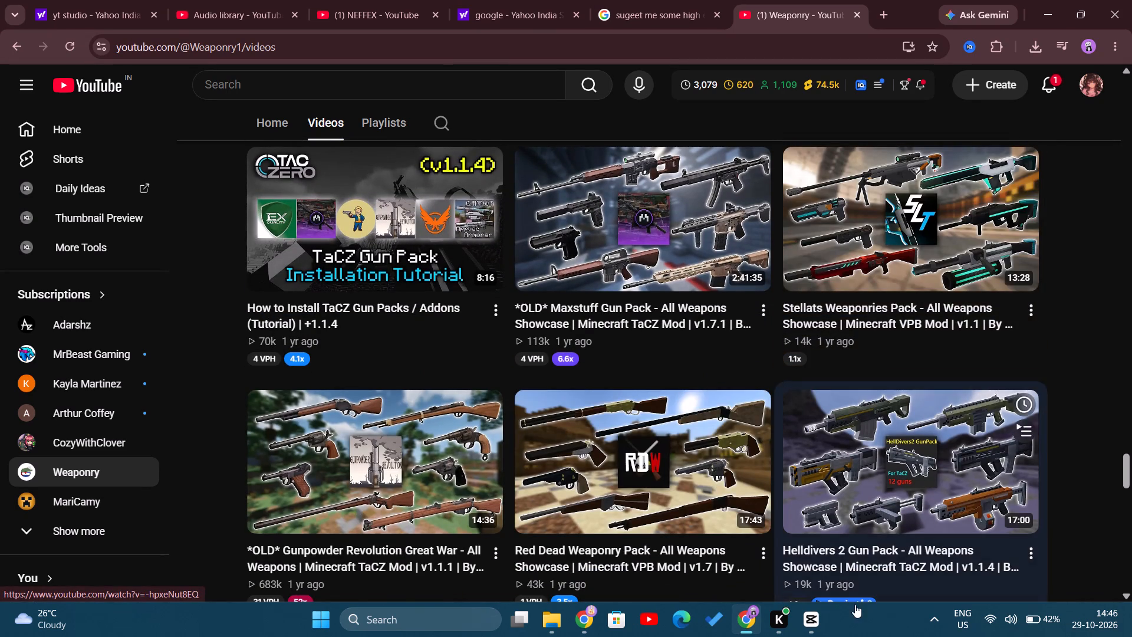
# In CapCut project 1027, delete the extracted music clip from the audio track below the video.
pyautogui.click(818, 630)
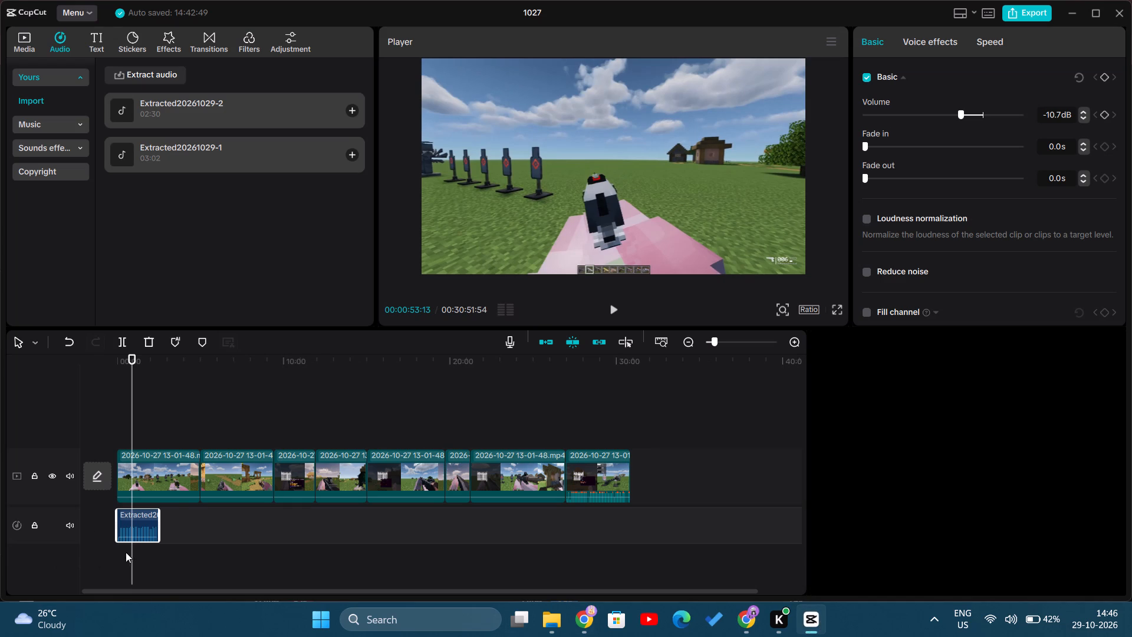
pyautogui.rightClick(134, 527)
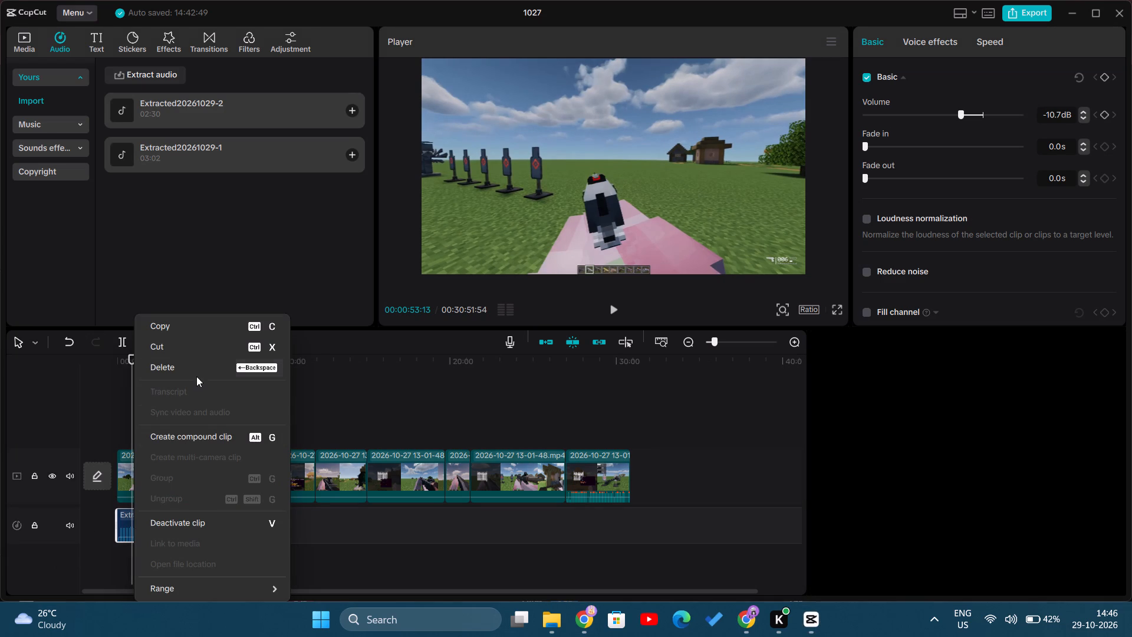
pyautogui.click(196, 361)
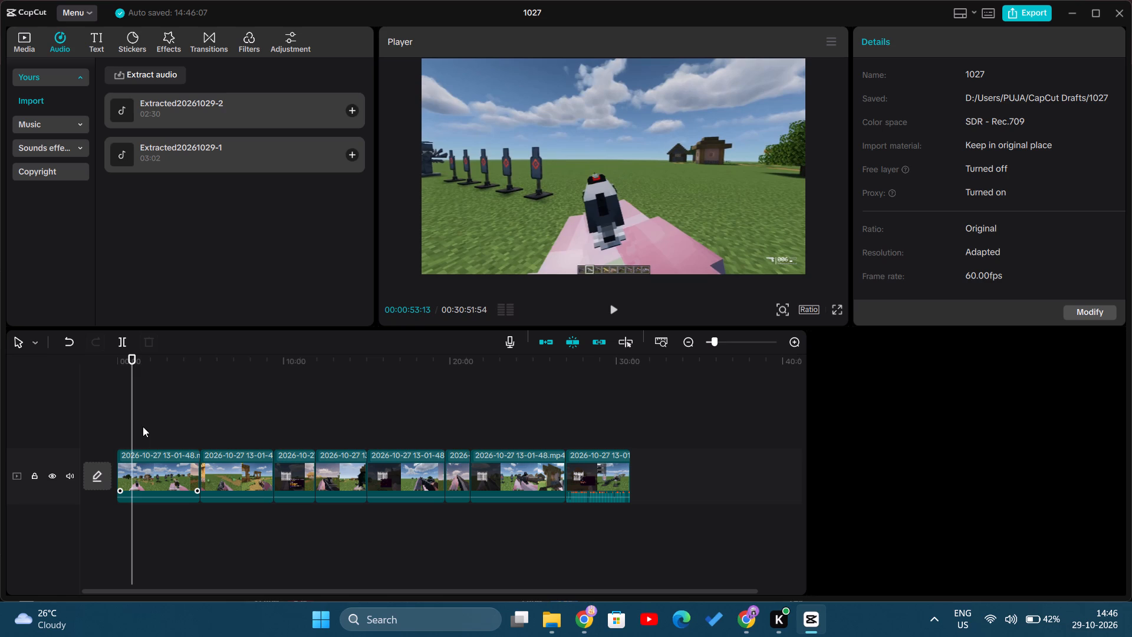
# Find the end of the pistol section in the second video clip and split the clip there, at 00:07:40:18.
pyautogui.moveTo(132, 415); pyautogui.dragTo(157, 415)
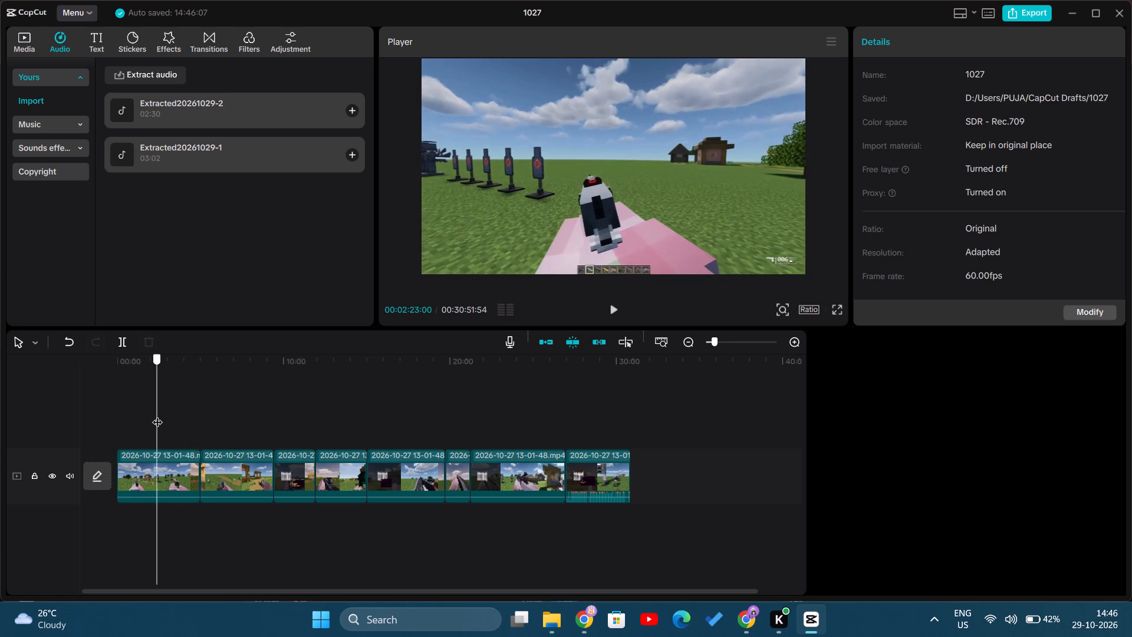
pyautogui.moveTo(157, 415); pyautogui.dragTo(205, 417)
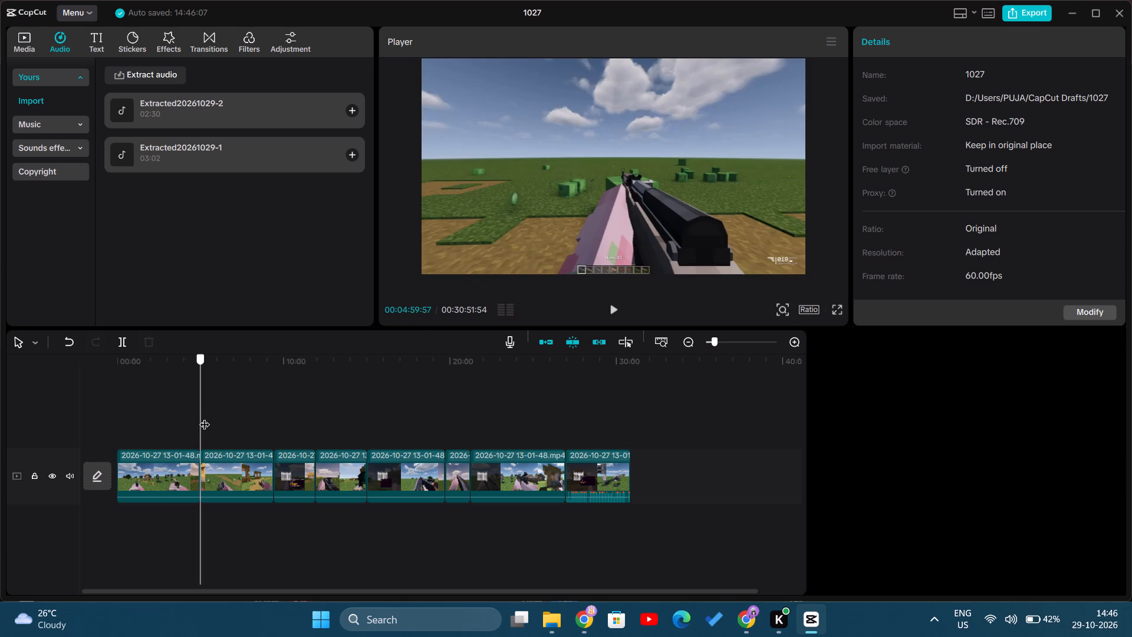
pyautogui.moveTo(205, 417); pyautogui.dragTo(202, 418)
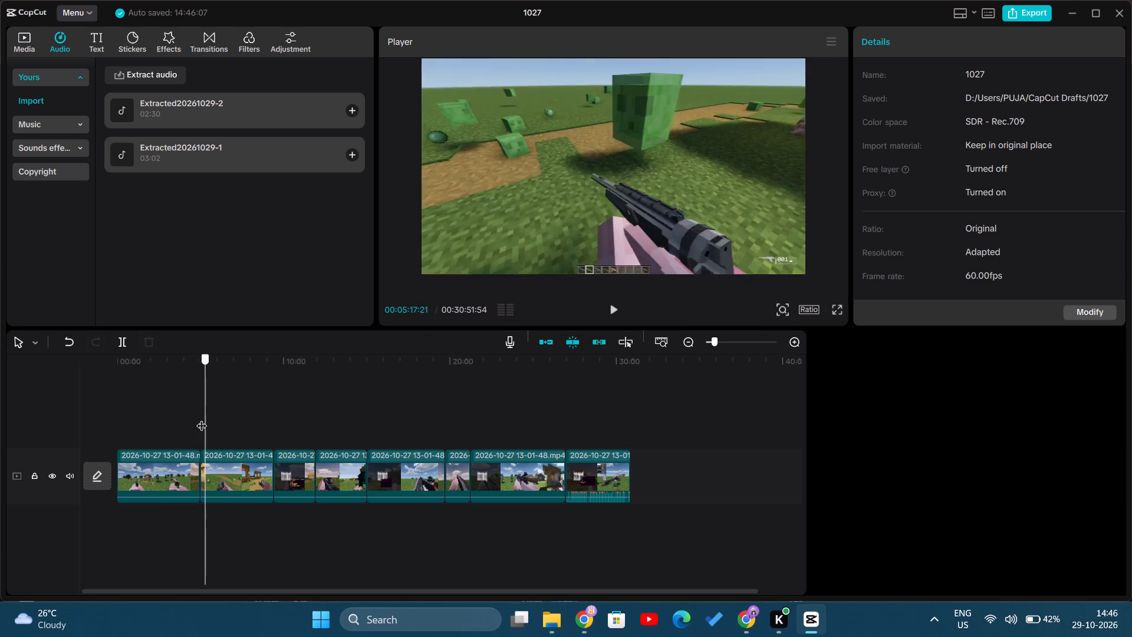
pyautogui.moveTo(202, 418); pyautogui.dragTo(198, 423)
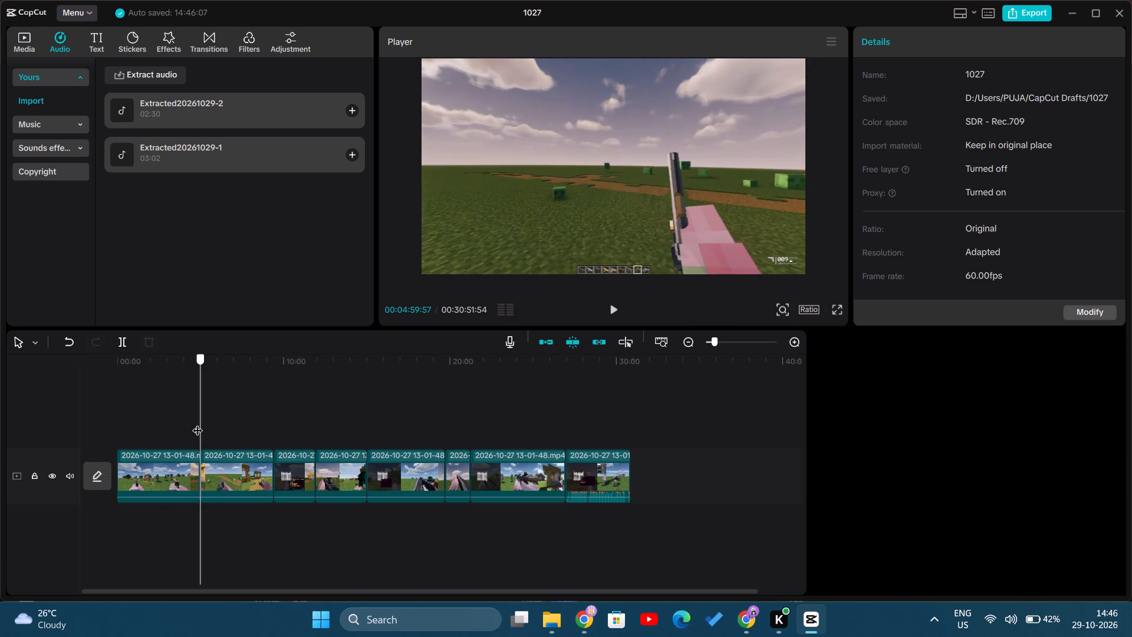
pyautogui.moveTo(198, 423); pyautogui.dragTo(202, 423)
pyautogui.click(610, 311)
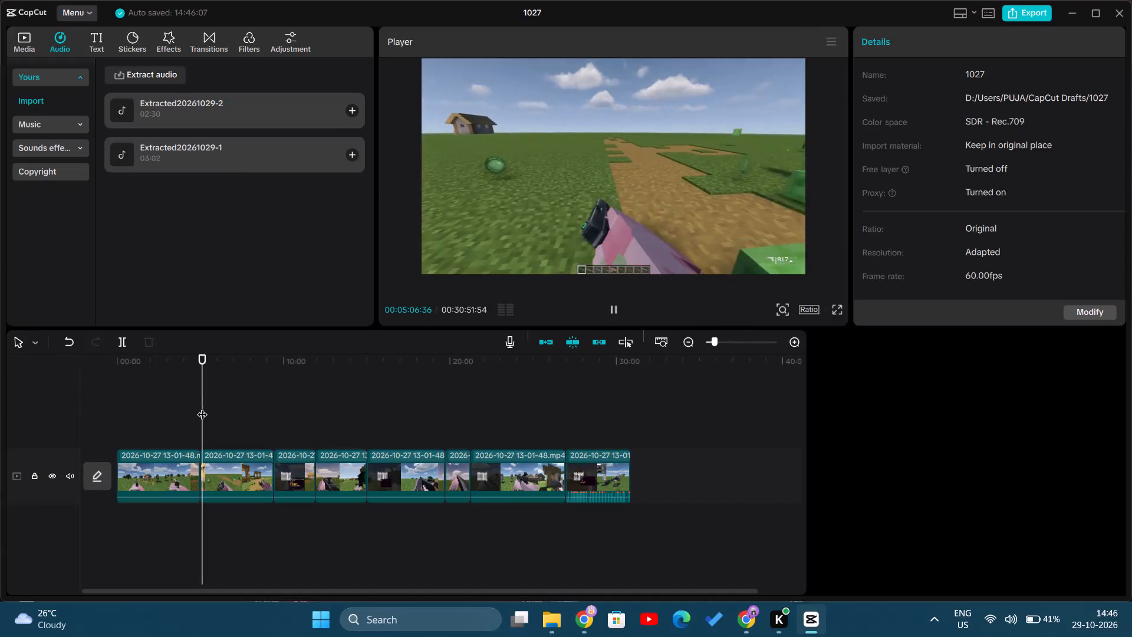
pyautogui.moveTo(203, 408); pyautogui.dragTo(206, 407)
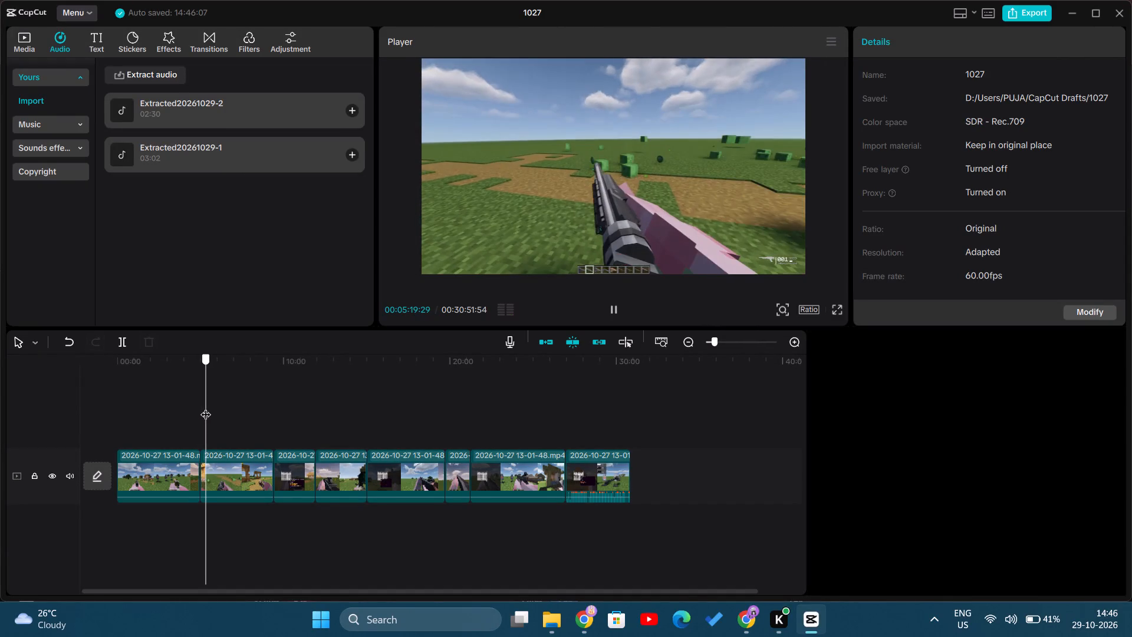
pyautogui.moveTo(206, 407); pyautogui.dragTo(219, 407)
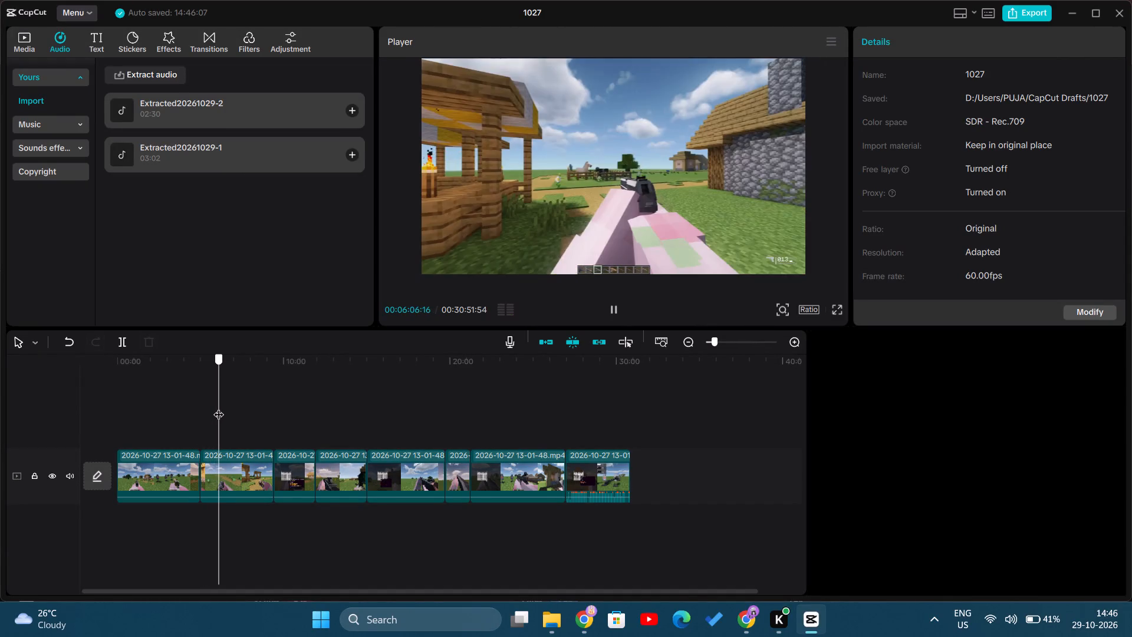
pyautogui.moveTo(219, 407); pyautogui.dragTo(237, 407)
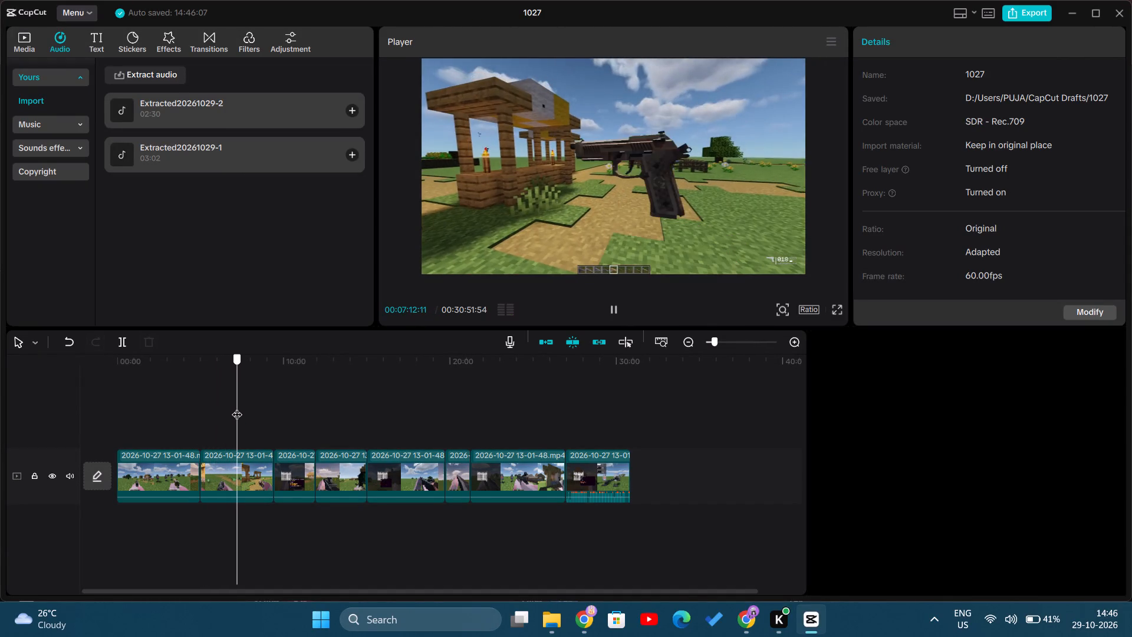
pyautogui.moveTo(237, 407); pyautogui.dragTo(247, 407)
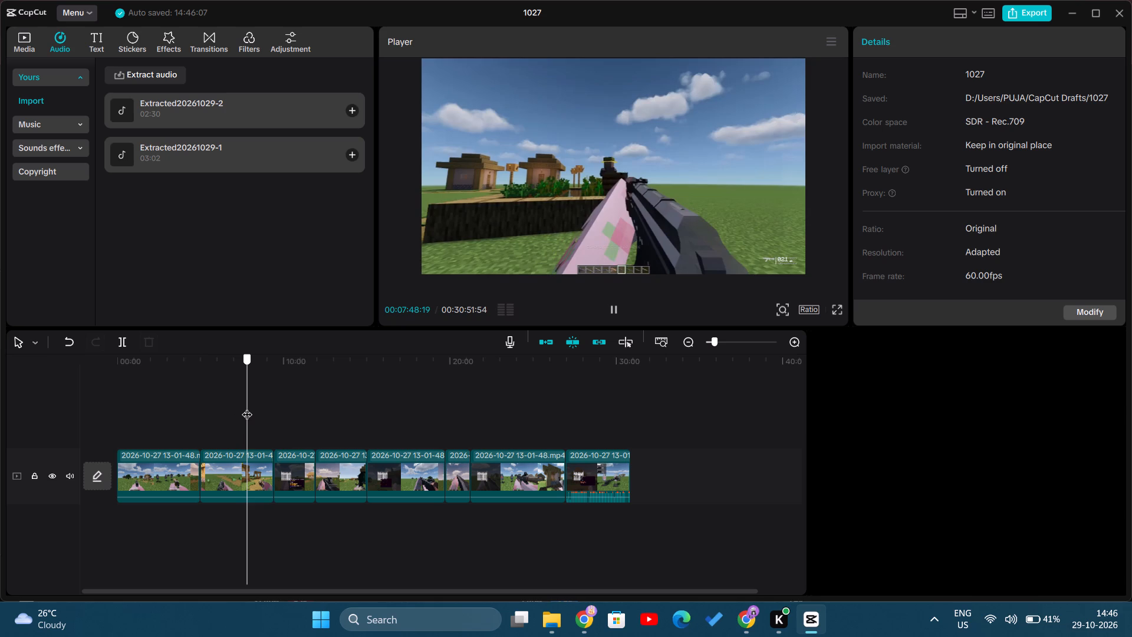
pyautogui.moveTo(247, 407); pyautogui.dragTo(243, 407)
pyautogui.click(615, 310)
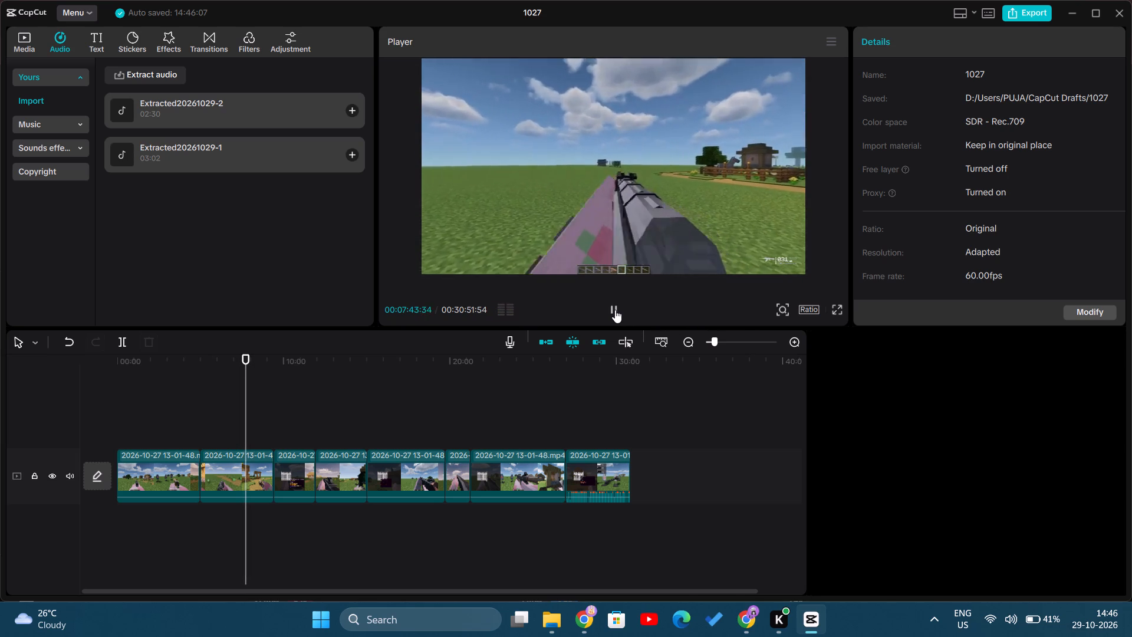
pyautogui.click(246, 404)
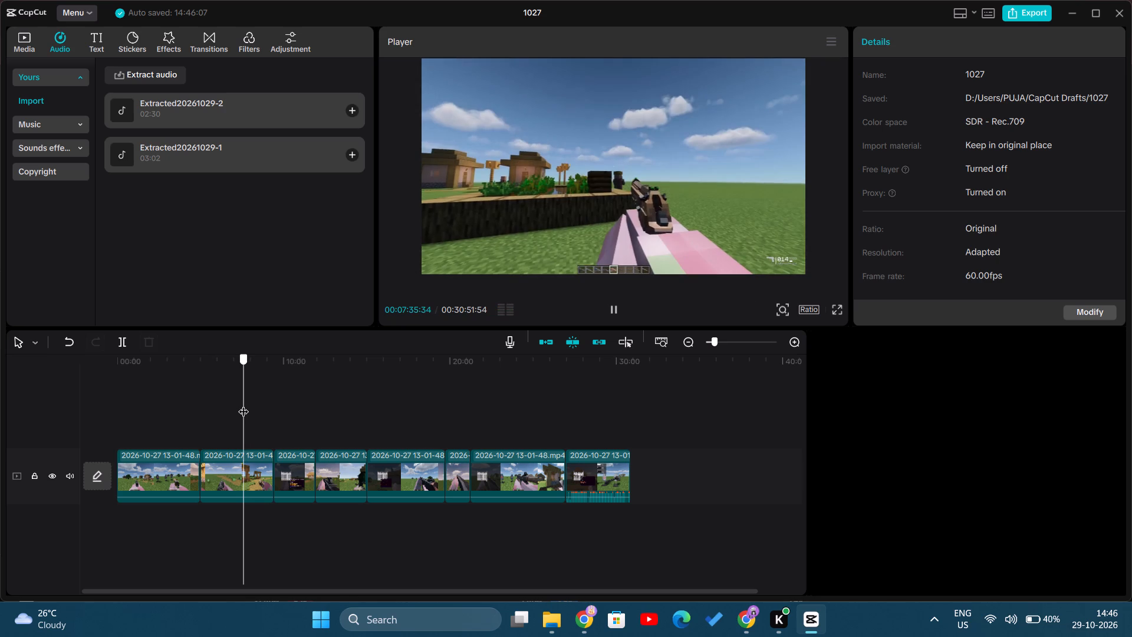
pyautogui.click(246, 404)
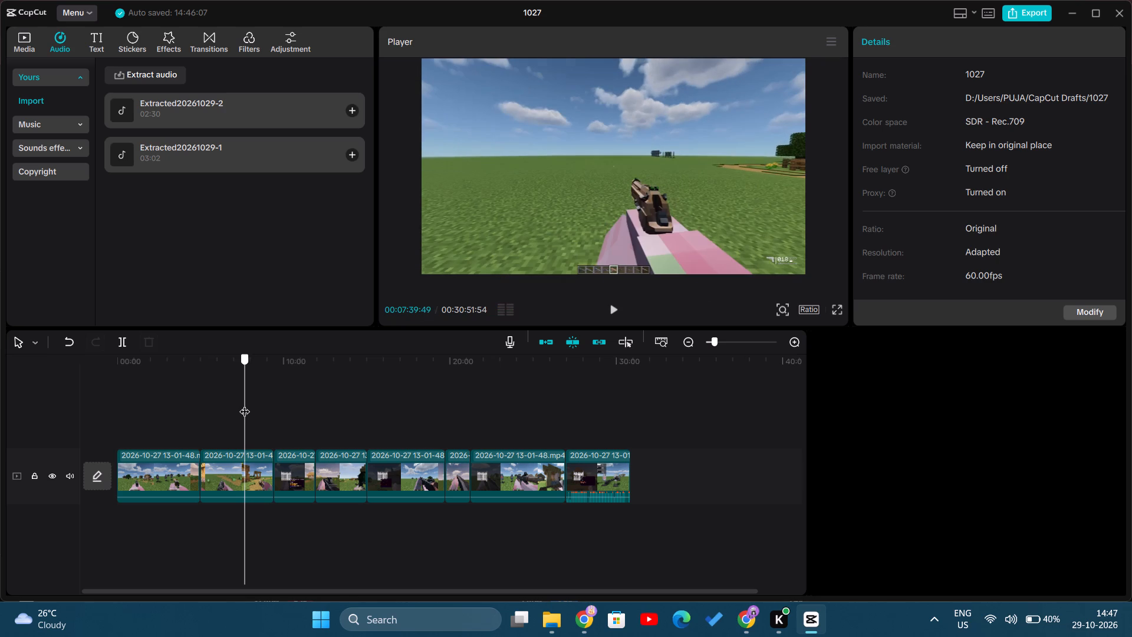
pyautogui.click(616, 305)
pyautogui.click(616, 305)
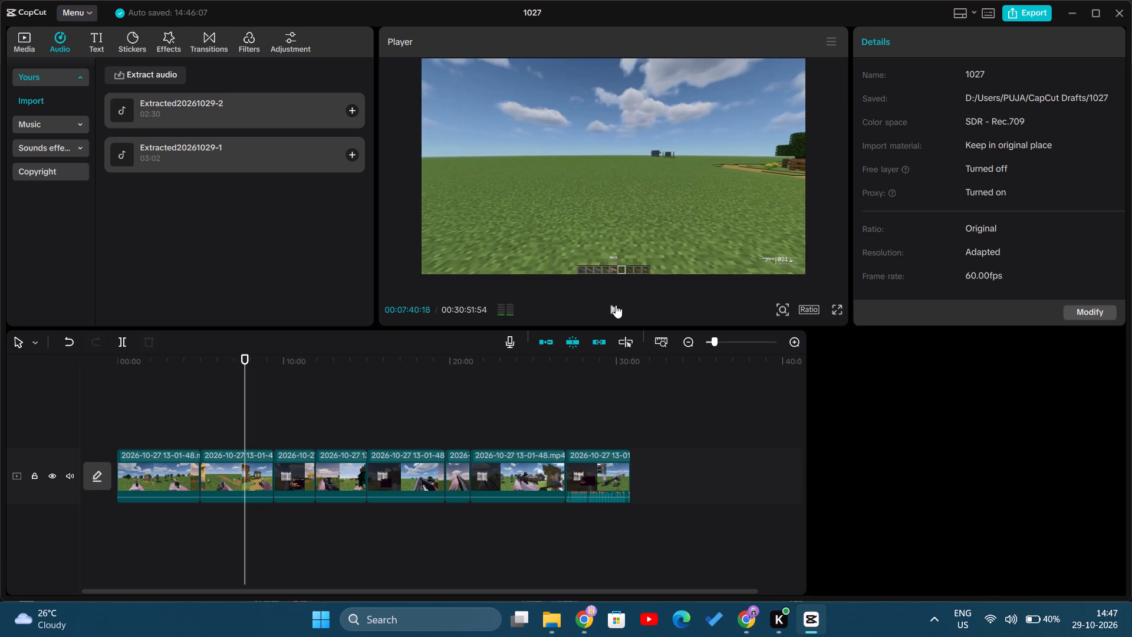
pyautogui.click(122, 343)
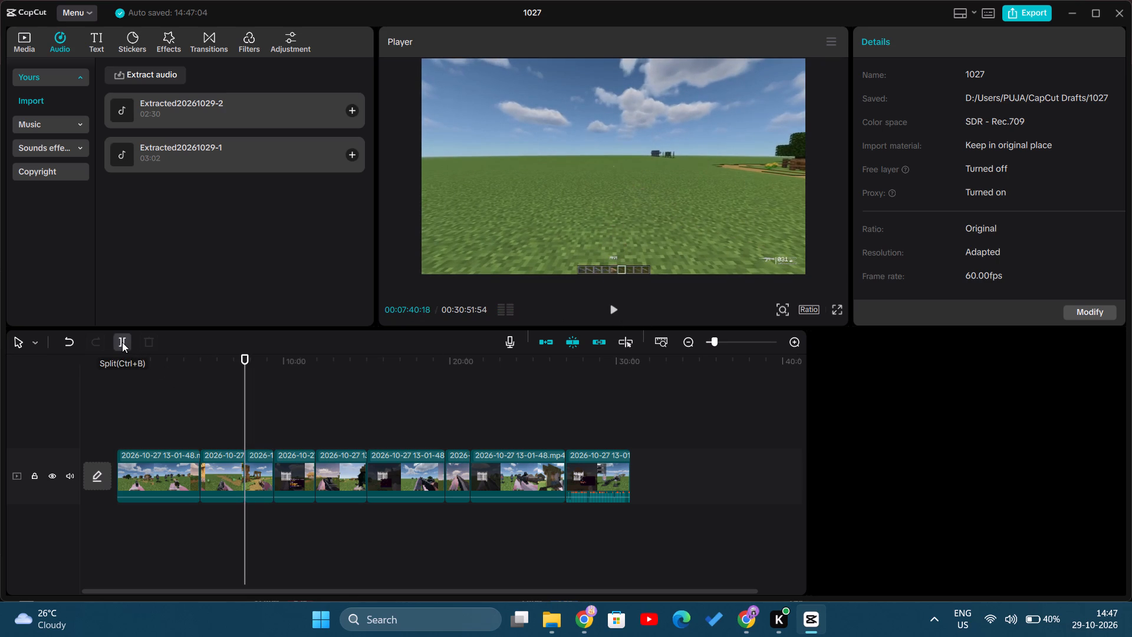
# Delete the split-off remainder and the six clips after it, leaving only the first two clips on the timeline.
pyautogui.click(264, 457)
pyautogui.click(149, 344)
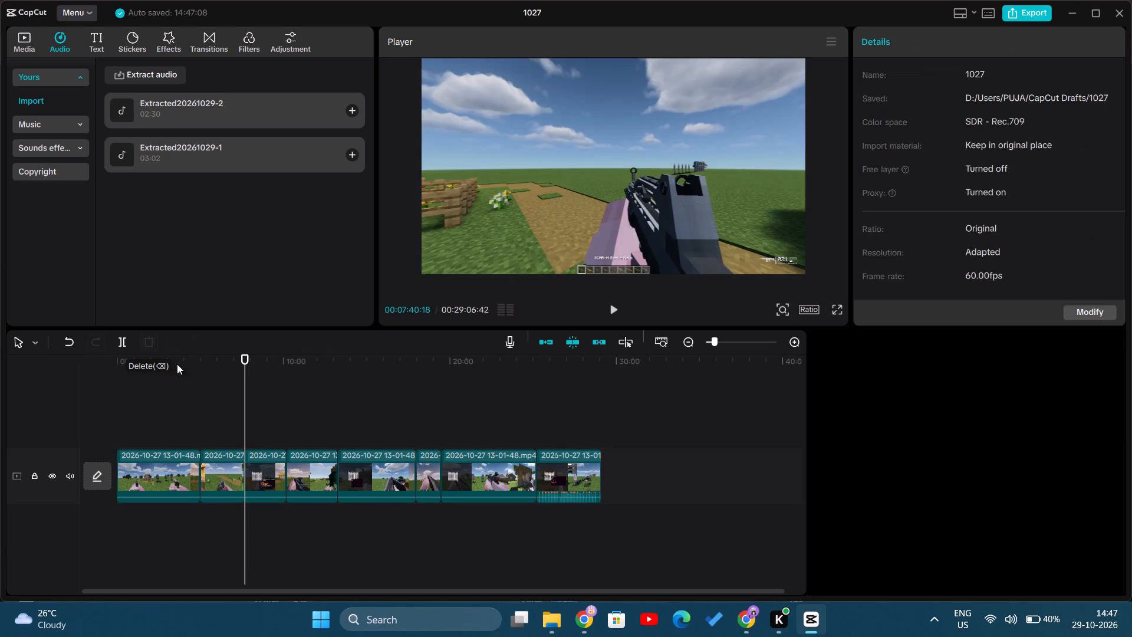
pyautogui.click(259, 445)
pyautogui.click(260, 455)
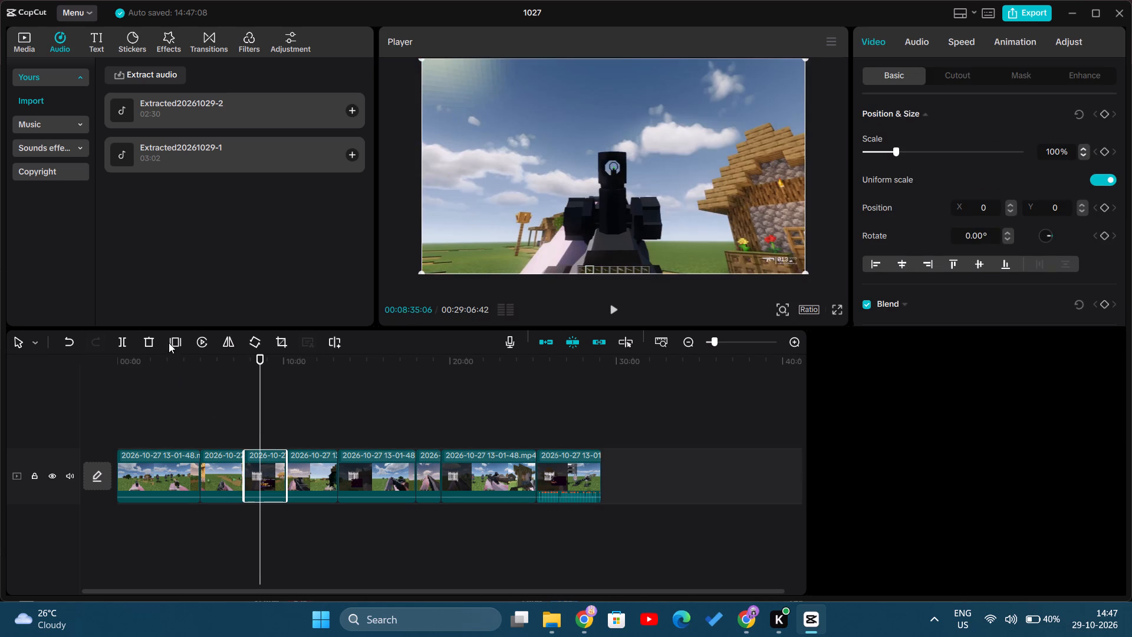
pyautogui.click(143, 340)
pyautogui.click(265, 464)
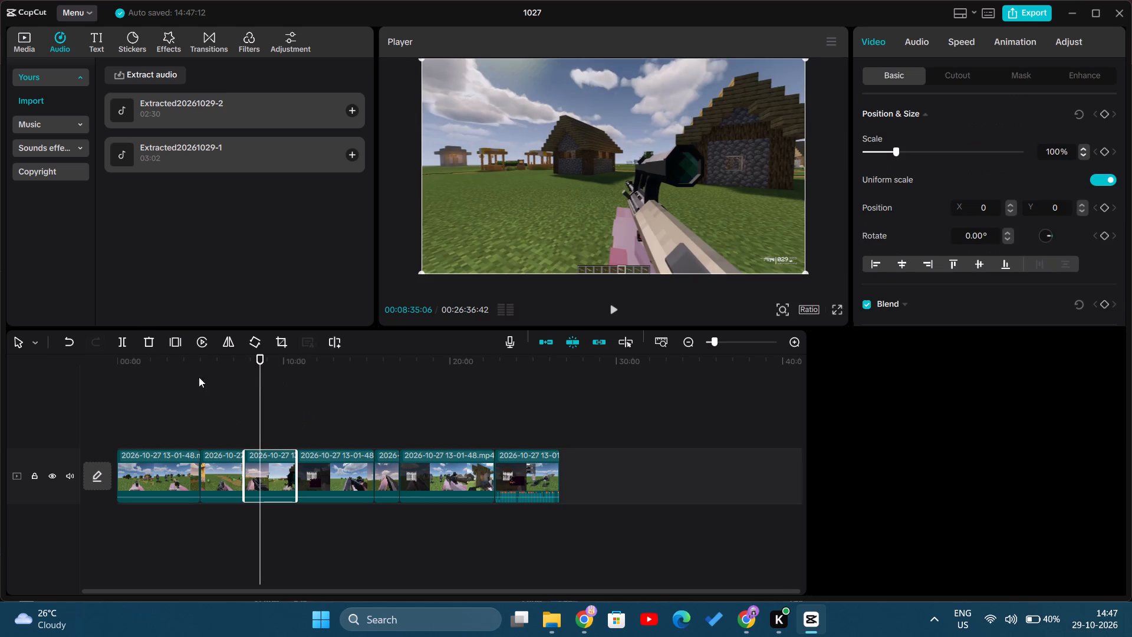
pyautogui.click(147, 343)
pyautogui.click(274, 475)
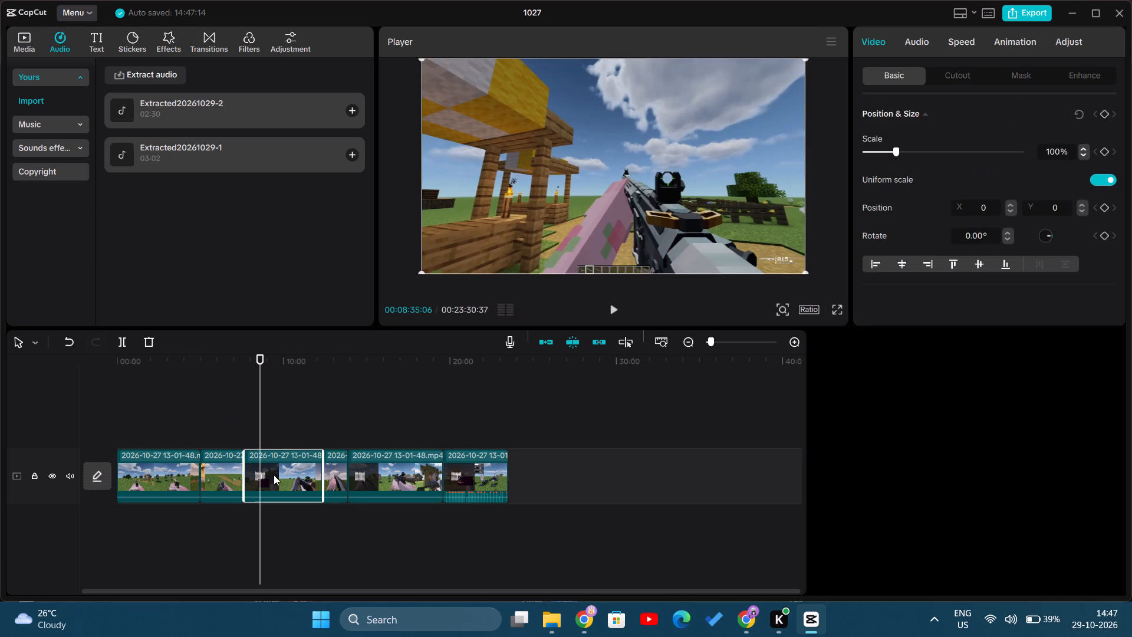
pyautogui.click(150, 340)
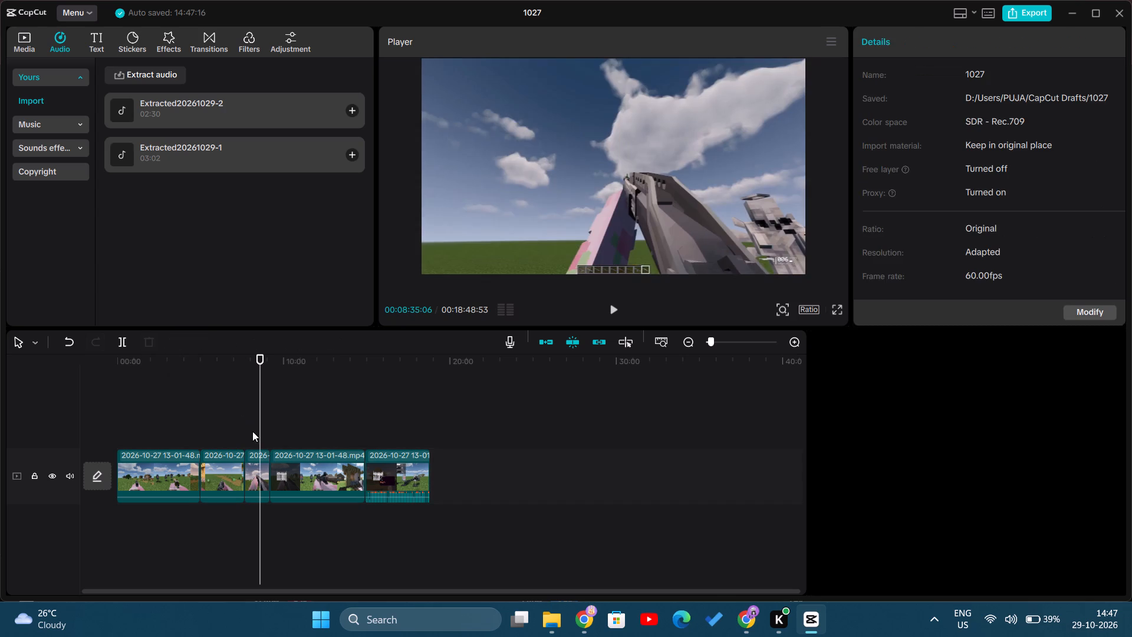
pyautogui.click(259, 459)
pyautogui.click(148, 343)
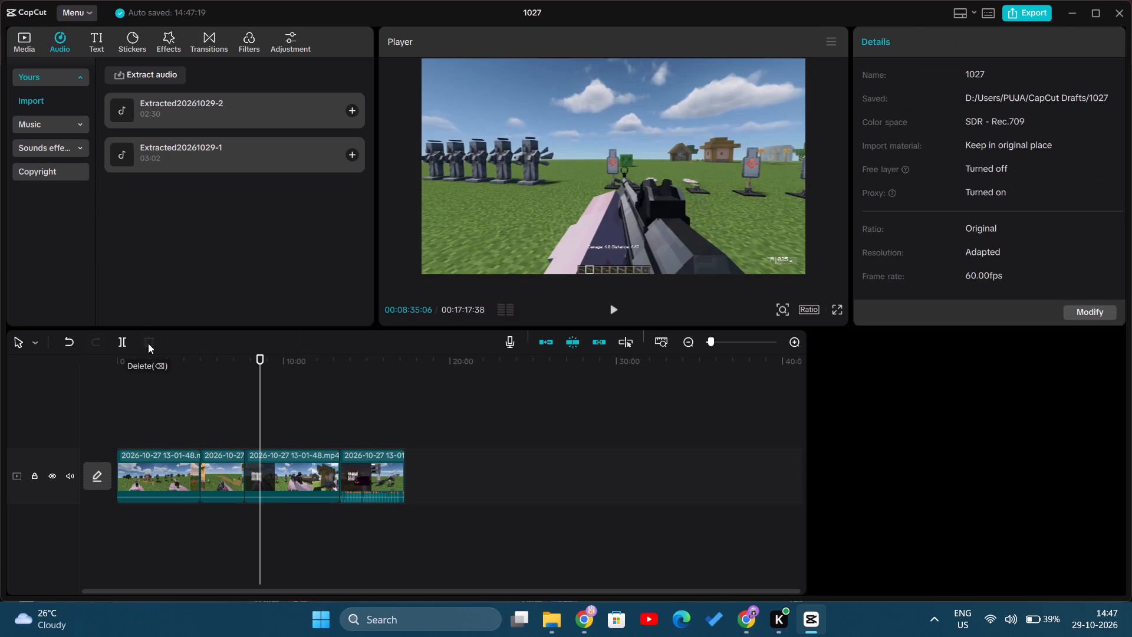
pyautogui.click(282, 492)
pyautogui.click(149, 343)
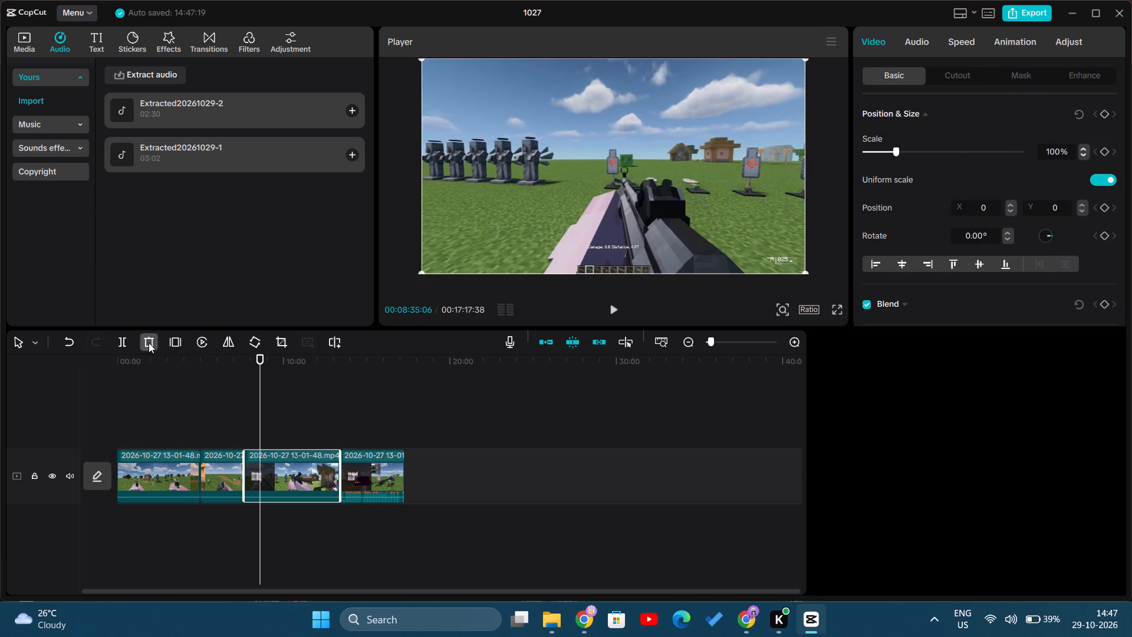
pyautogui.click(278, 456)
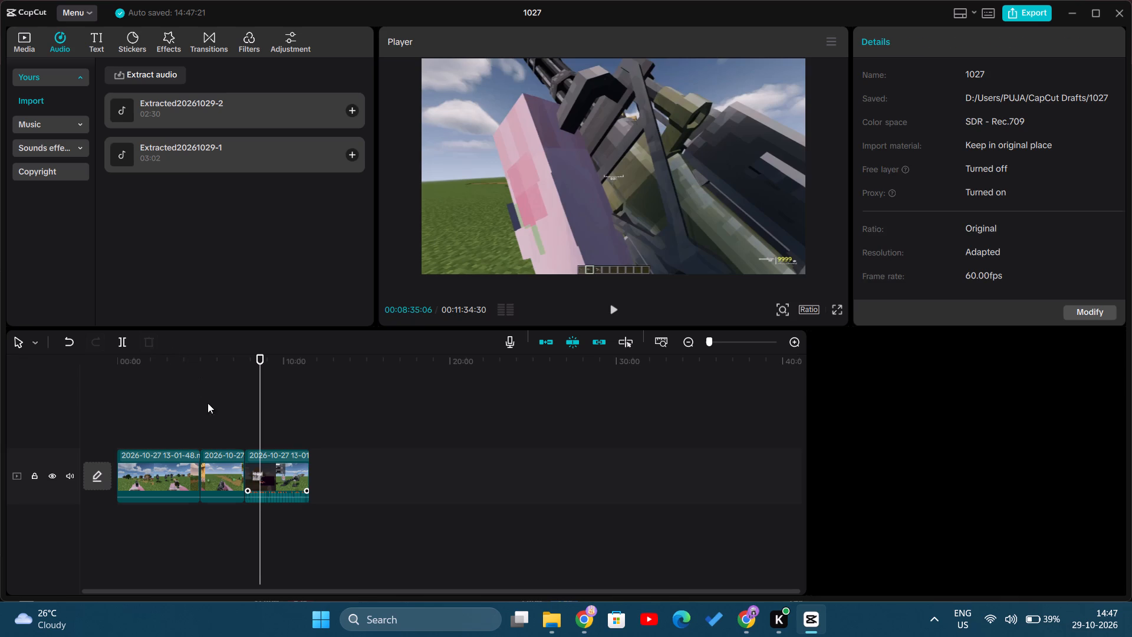
pyautogui.click(269, 451)
pyautogui.click(147, 343)
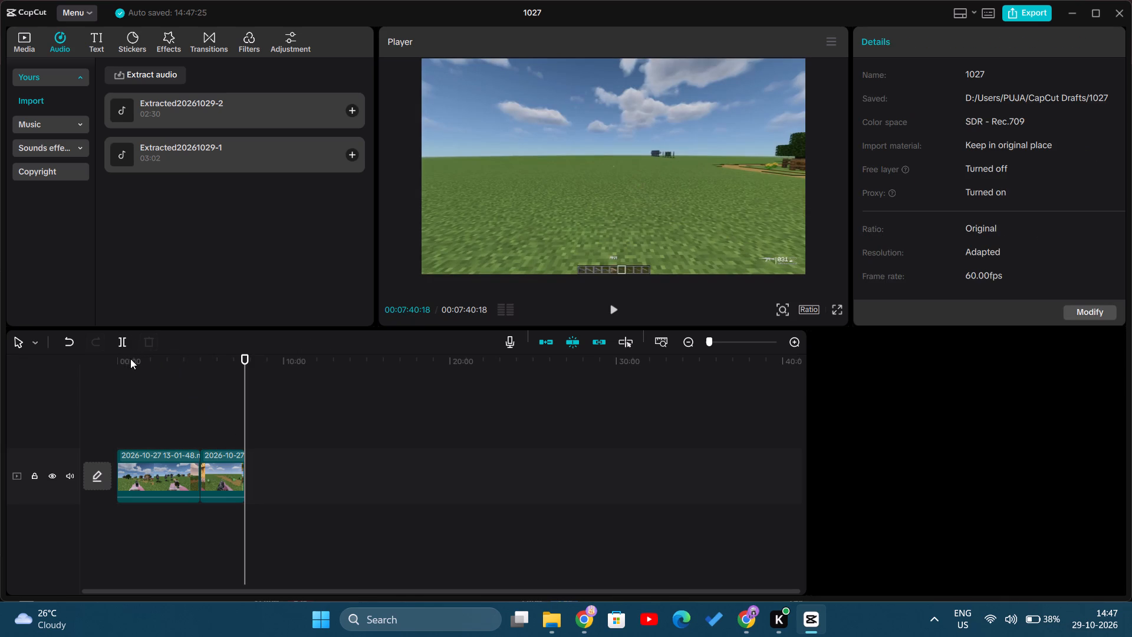
# Export the shortened video under the title PISTOLS with the offered video settings.
pyautogui.click(1021, 14)
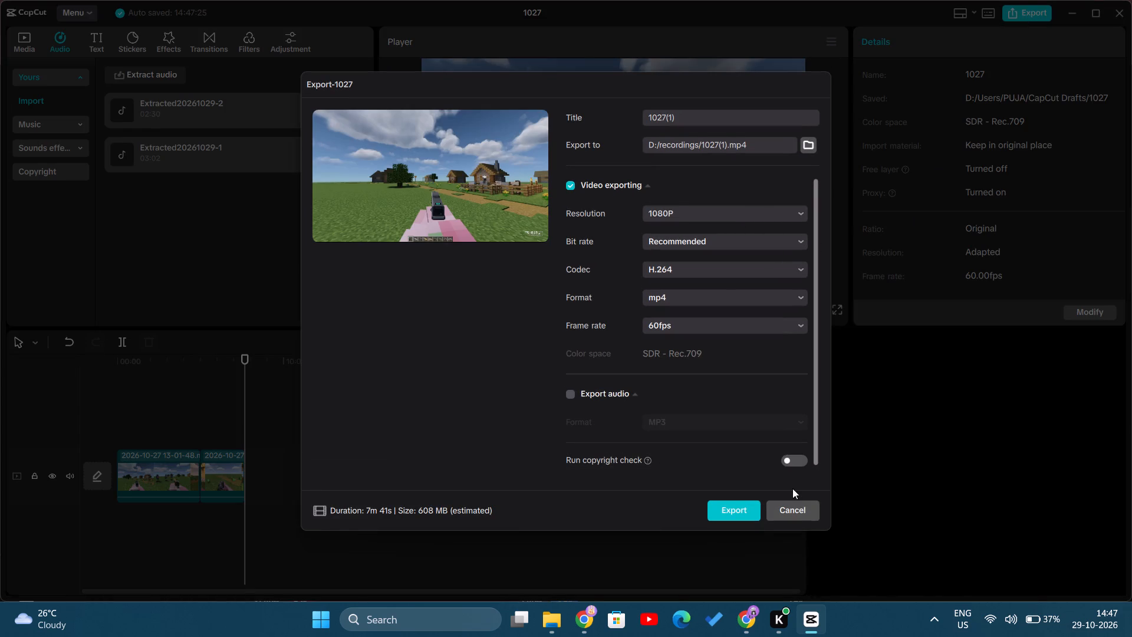
pyautogui.moveTo(690, 115); pyautogui.dragTo(627, 124)
pyautogui.press('BackSpace')
pyautogui.press('p')
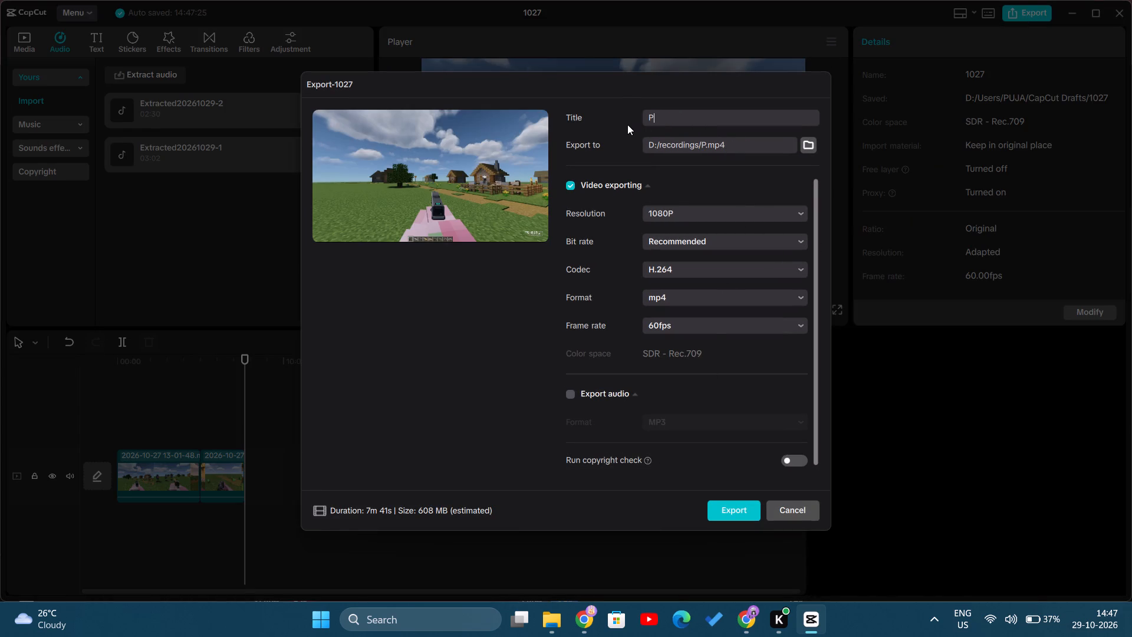
pyautogui.write('ISTOLS')
pyautogui.click(733, 500)
pyautogui.click(738, 513)
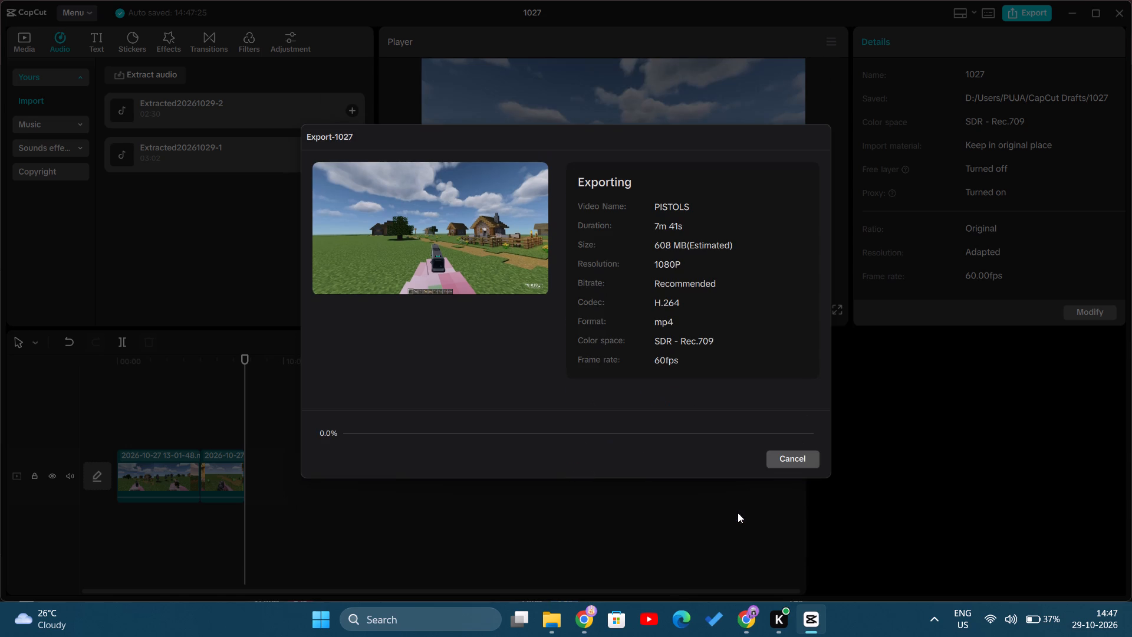
# Switch to Chrome and open the YouTube home page in a new tab.
pyautogui.click(751, 619)
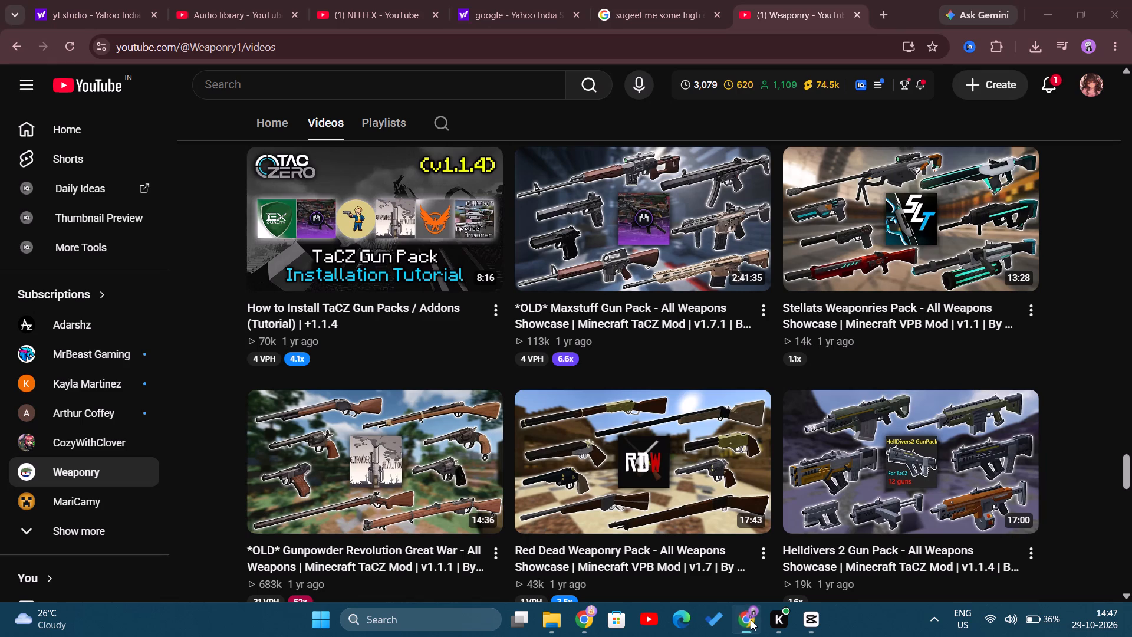
pyautogui.click(883, 13)
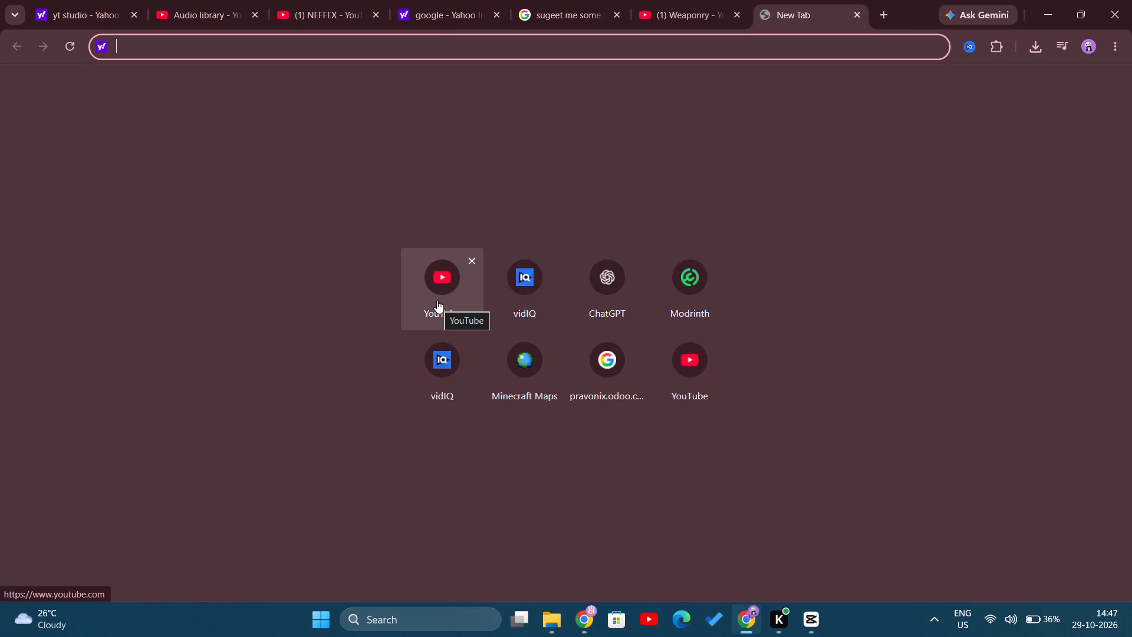
pyautogui.click(437, 300)
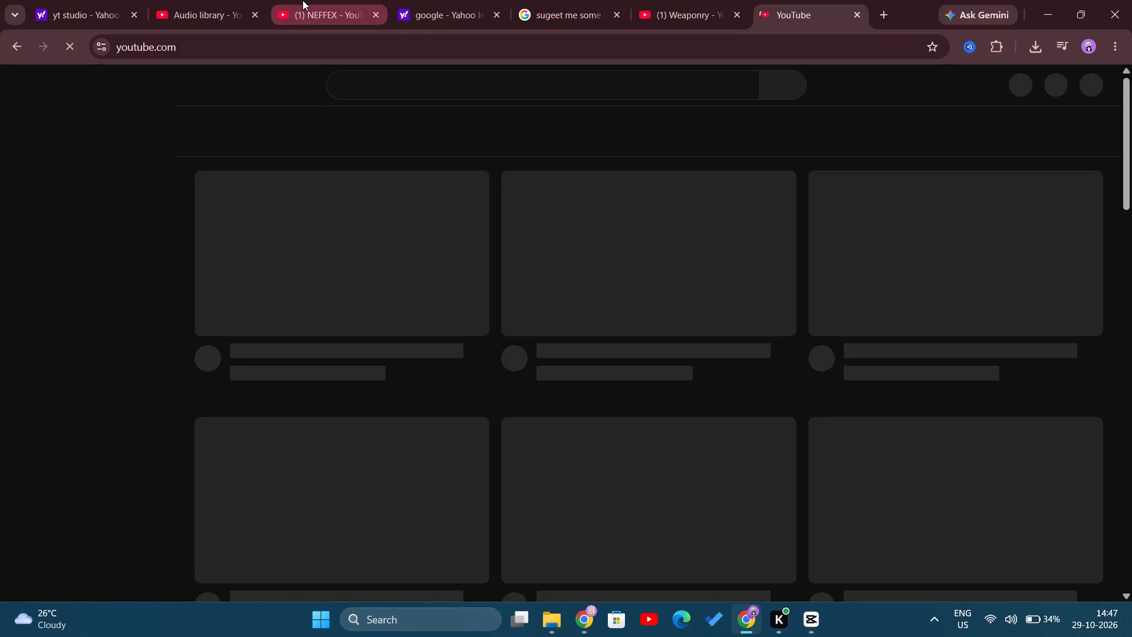
# Close the NEFFEX tab and the Yahoo search tab for google.
pyautogui.click(376, 15)
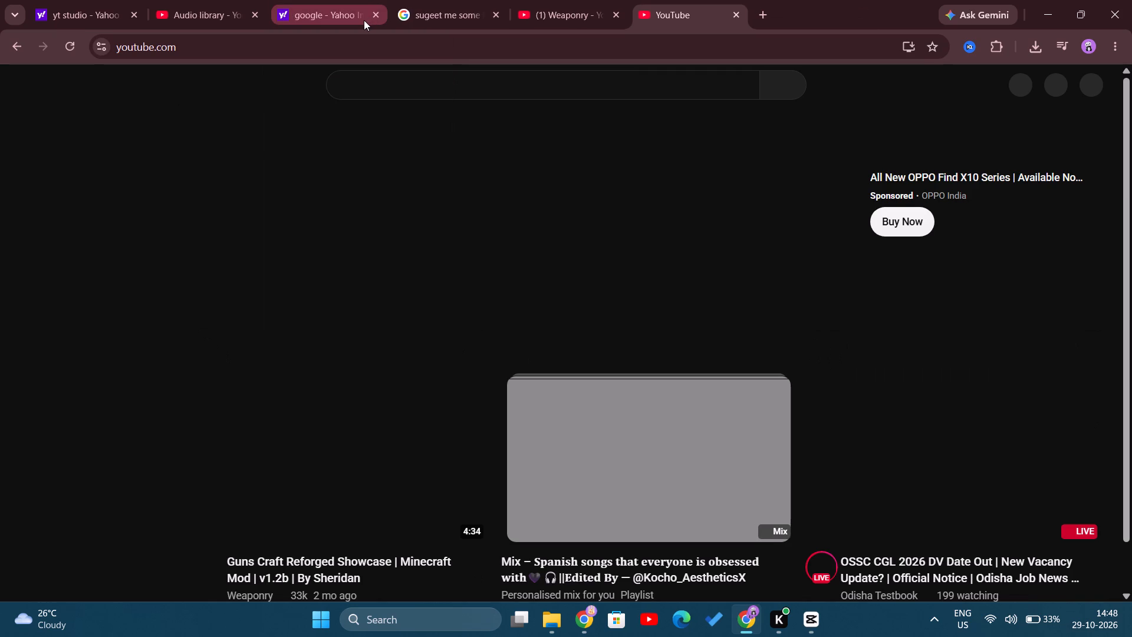
pyautogui.click(373, 12)
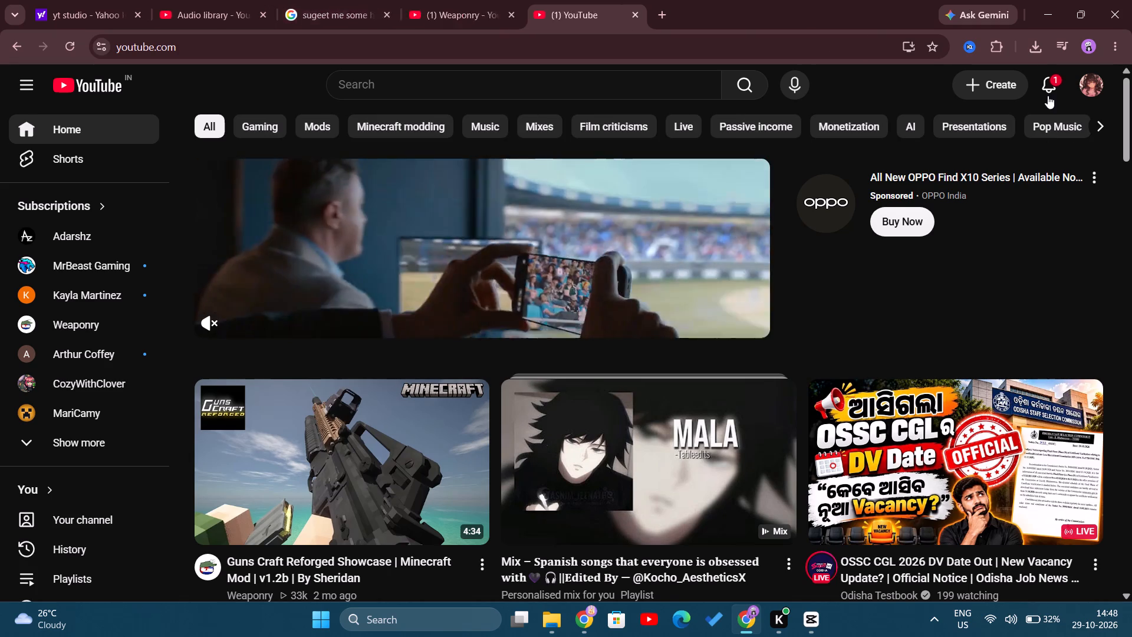
# Open the YouTube notifications to check the recent ones.
pyautogui.click(1054, 82)
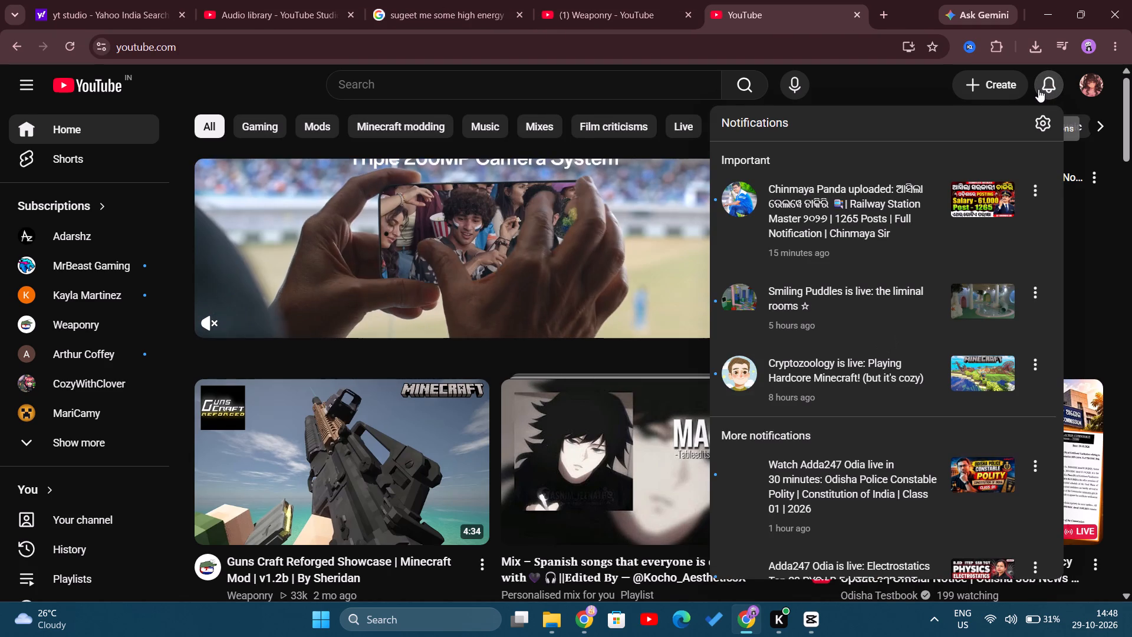
# Close the notifications and start a new video upload from the YouTube home page.
pyautogui.click(837, 88)
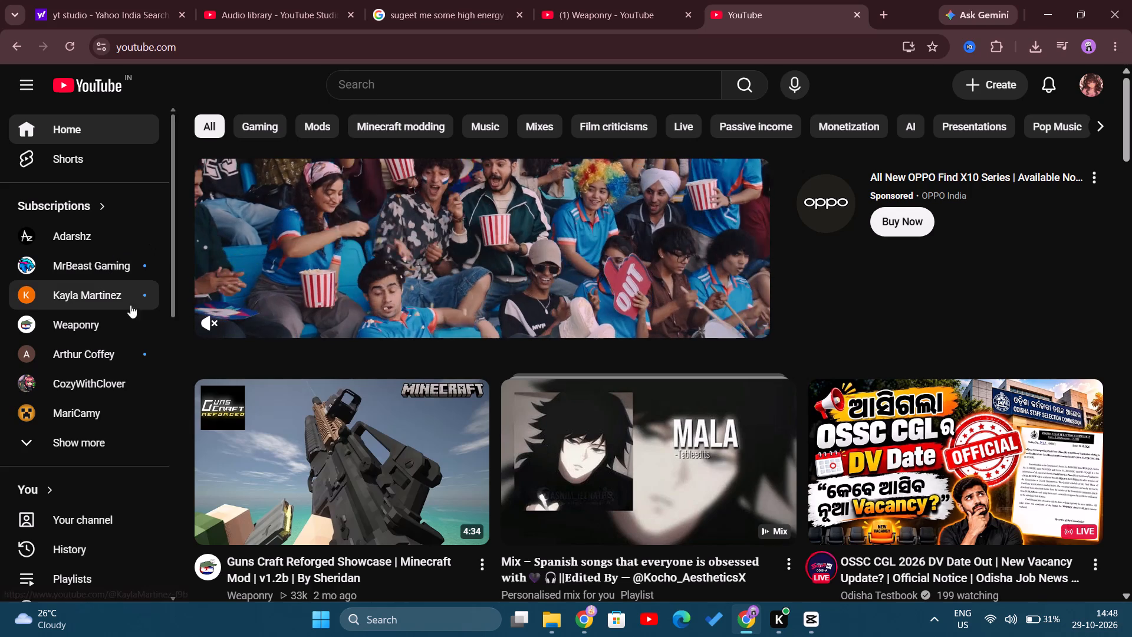
pyautogui.click(970, 83)
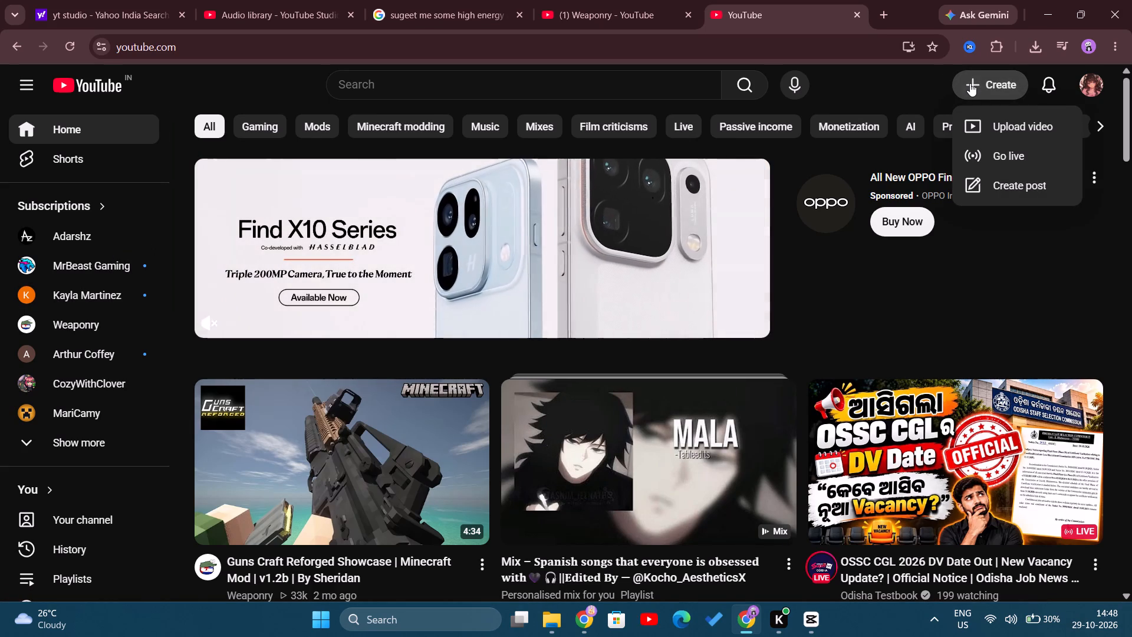
pyautogui.click(1012, 129)
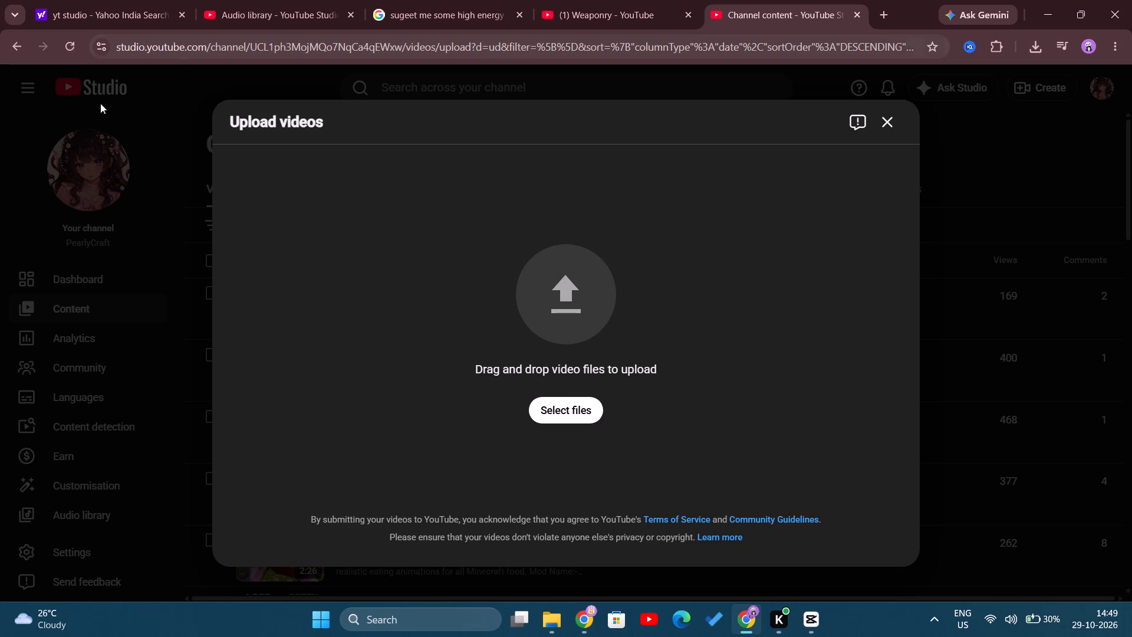
# Browse for the upload file and open the recordings folder on New Volume (D:).
pyautogui.click(577, 402)
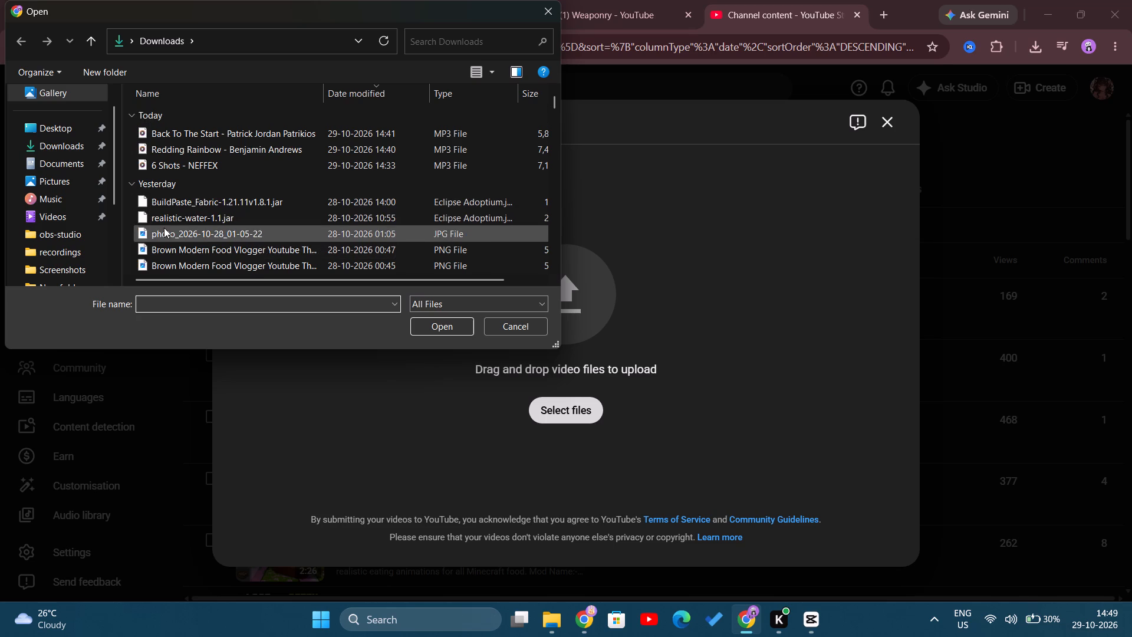
pyautogui.scroll(-2, 76, 258)
pyautogui.scroll(1, 76, 258)
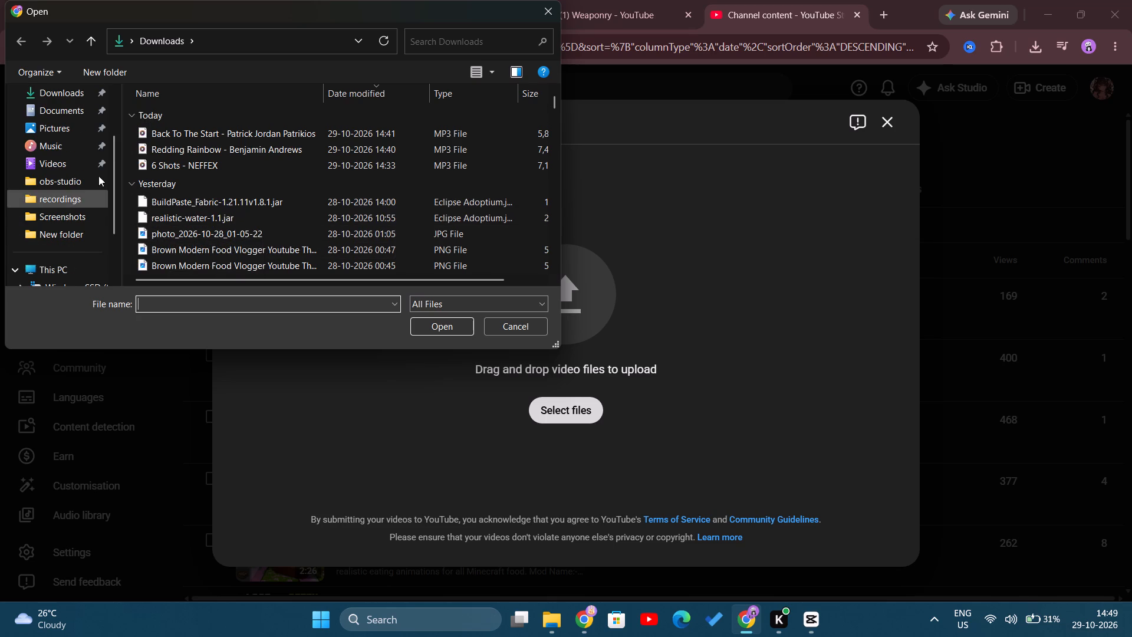
pyautogui.scroll(-2, 300, 218)
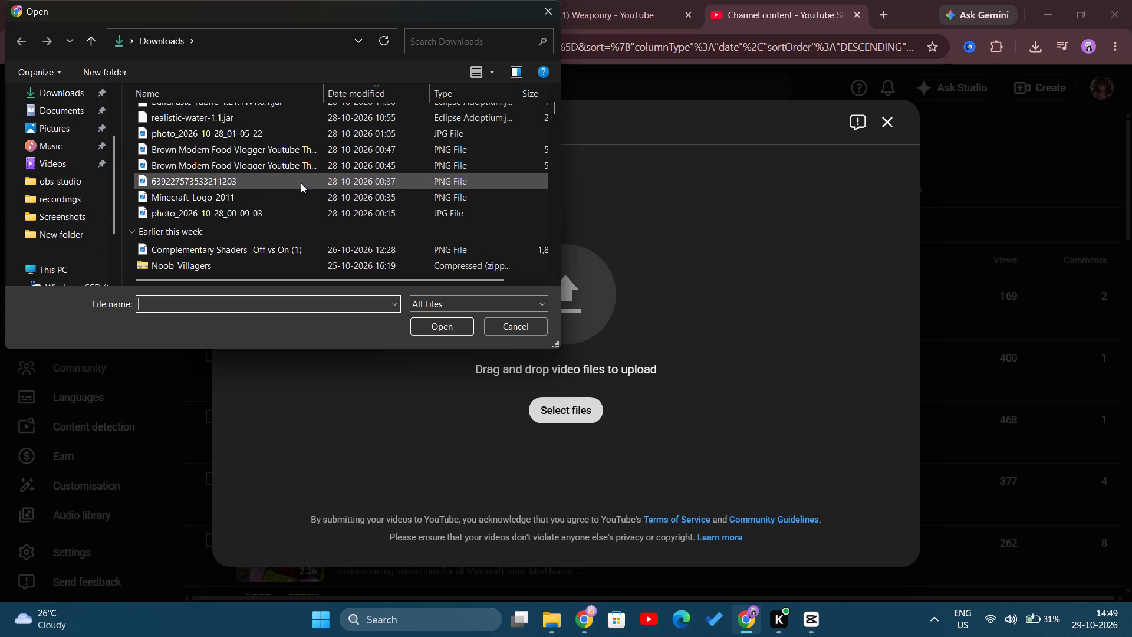
pyautogui.scroll(-1, 307, 179)
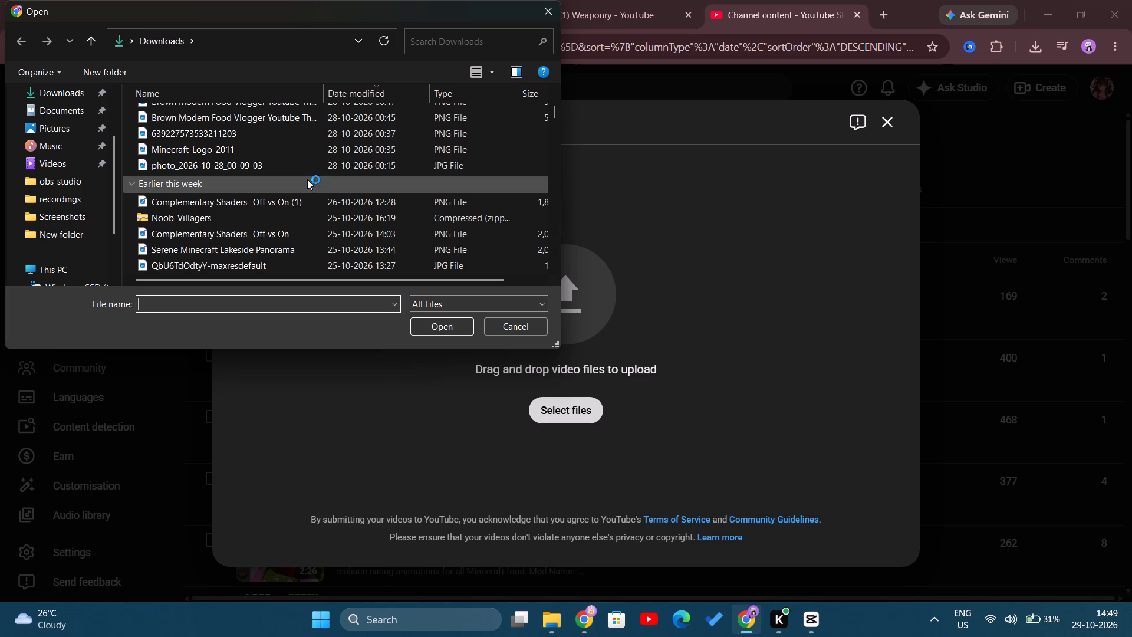
pyautogui.scroll(4, 257, 220)
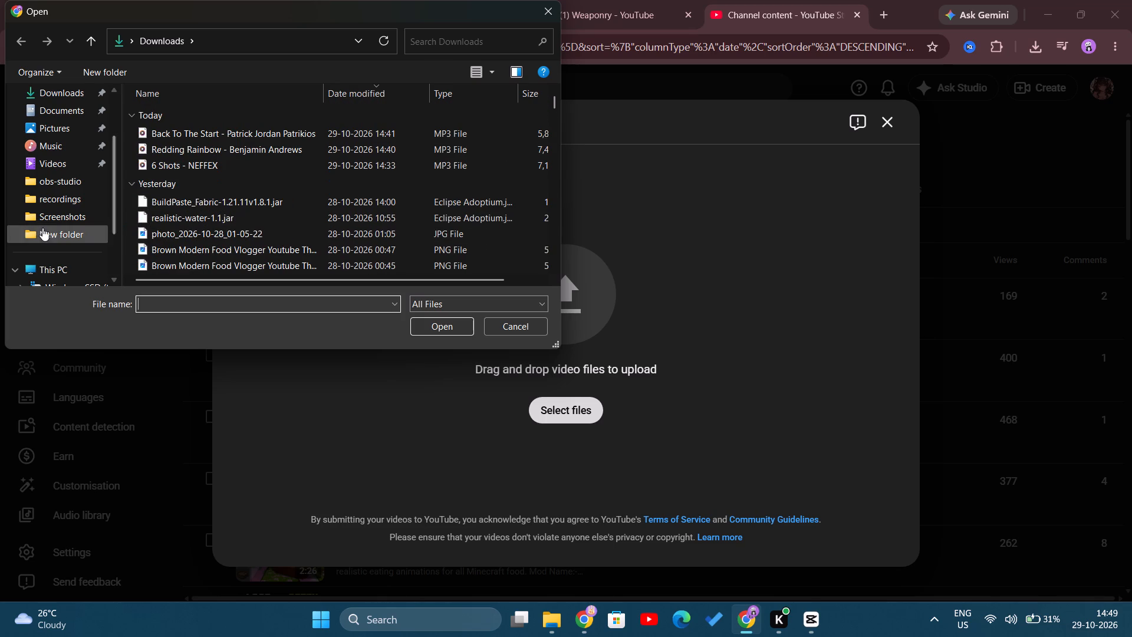
pyautogui.click(48, 193)
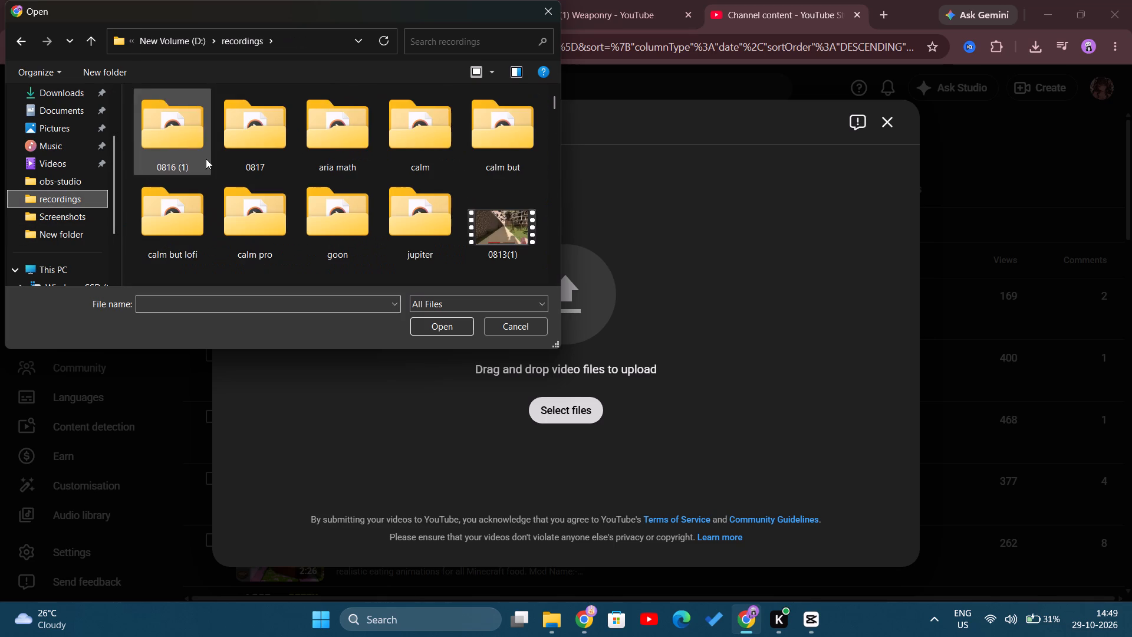
# Look through the recordings folder to find the video for the upload.
pyautogui.scroll(-2, 274, 165)
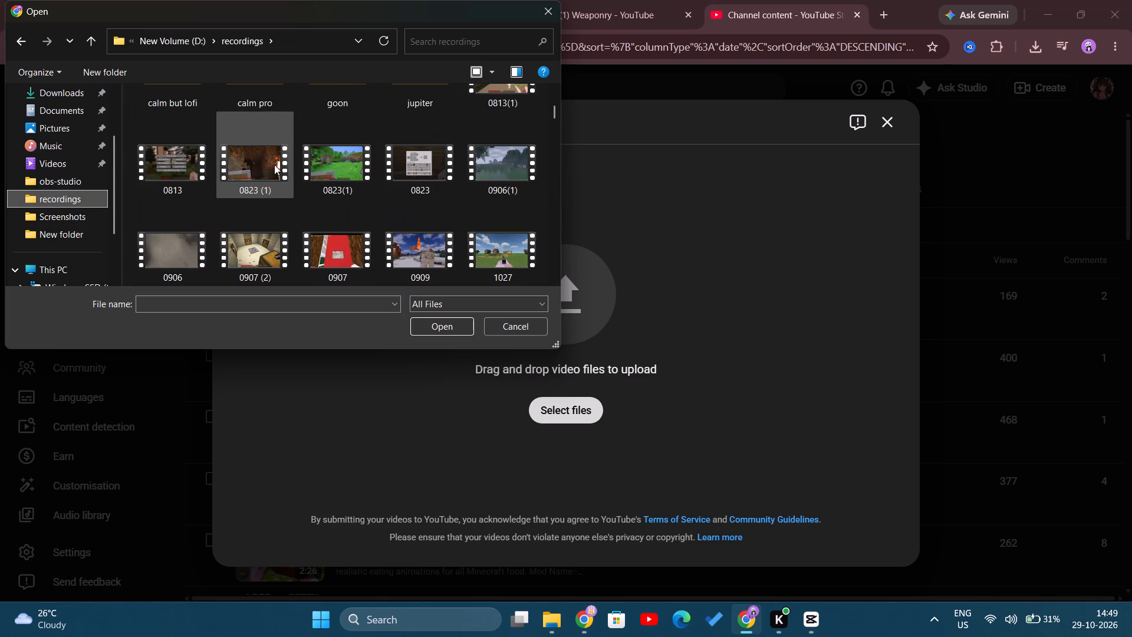
pyautogui.scroll(2, 274, 165)
pyautogui.scroll(-2, 274, 165)
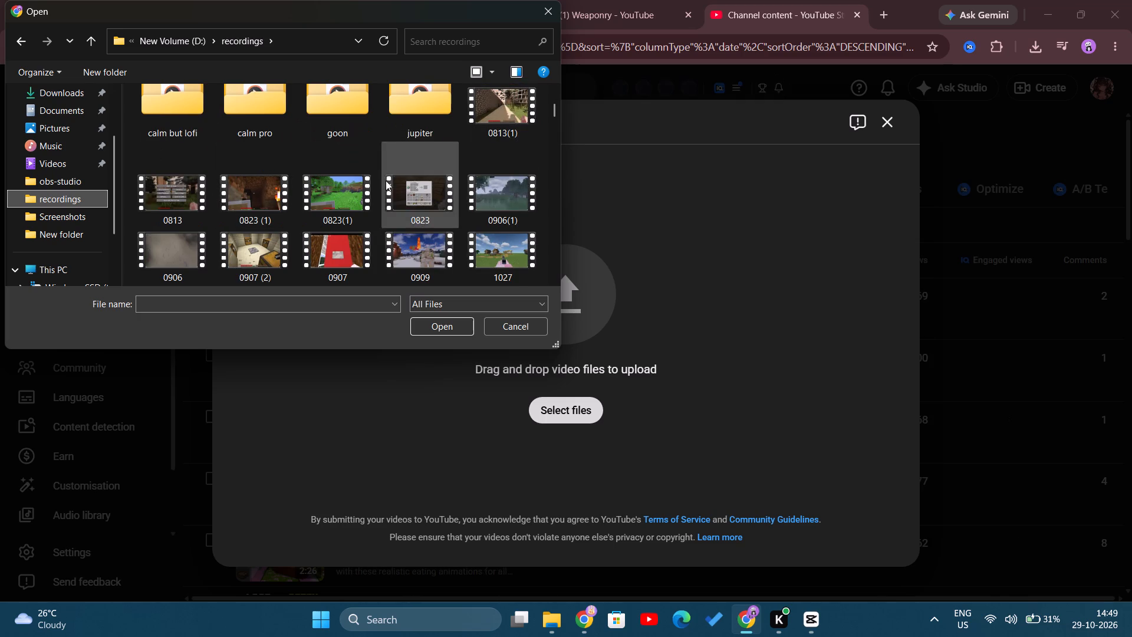
pyautogui.scroll(-2, 460, 176)
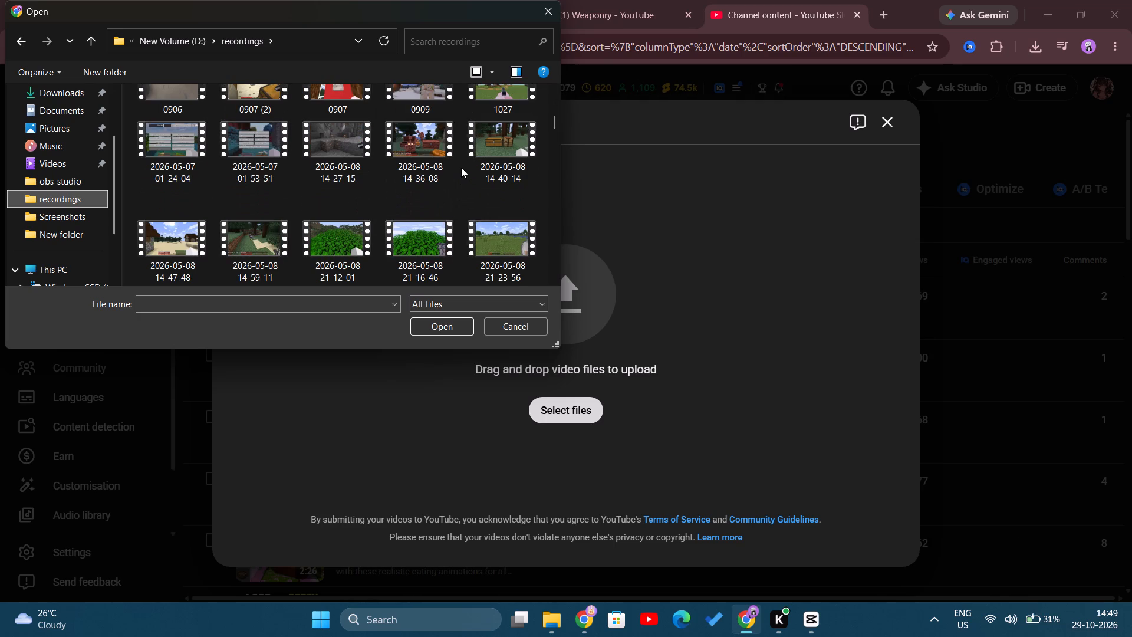
pyautogui.scroll(1, 423, 175)
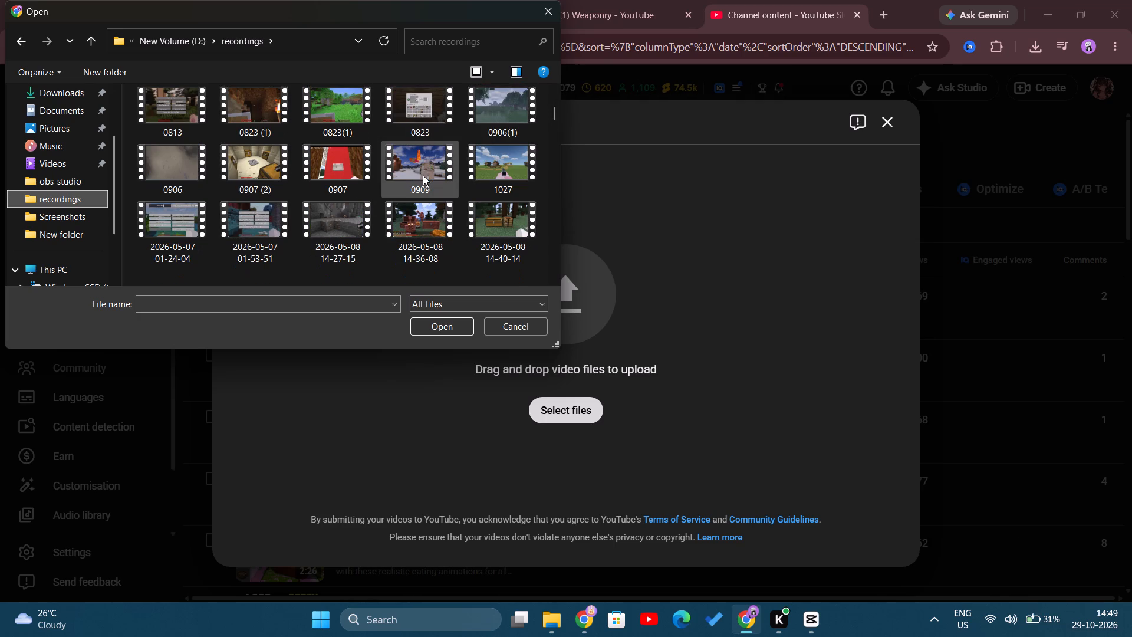
pyautogui.scroll(2, 423, 175)
pyautogui.scroll(-2, 423, 175)
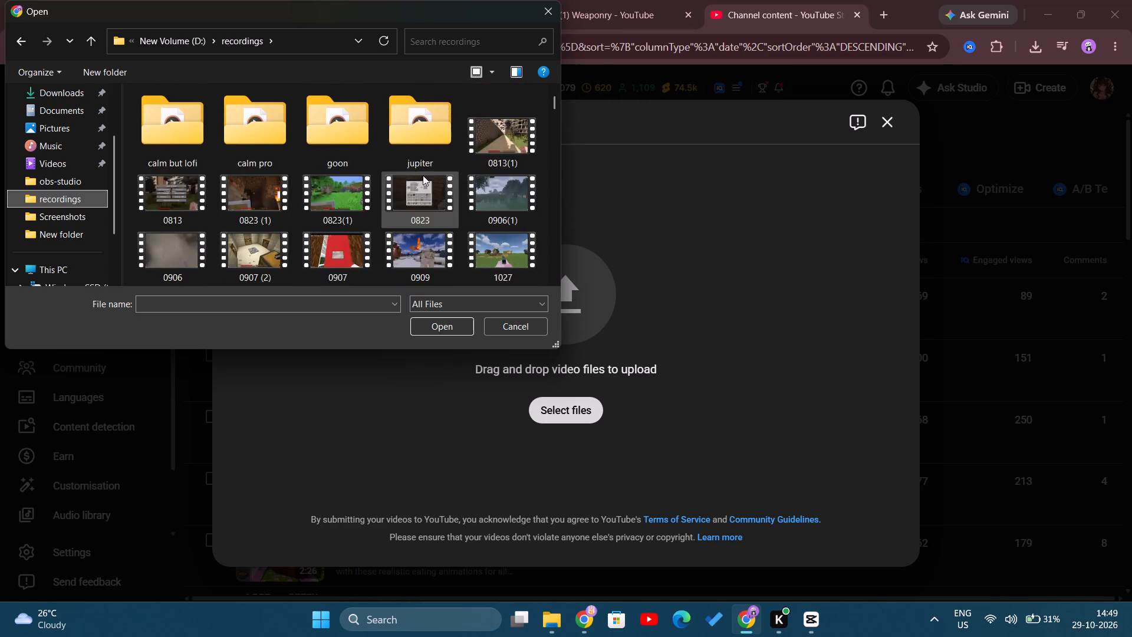
pyautogui.scroll(-15, 423, 175)
pyautogui.scroll(-6, 423, 175)
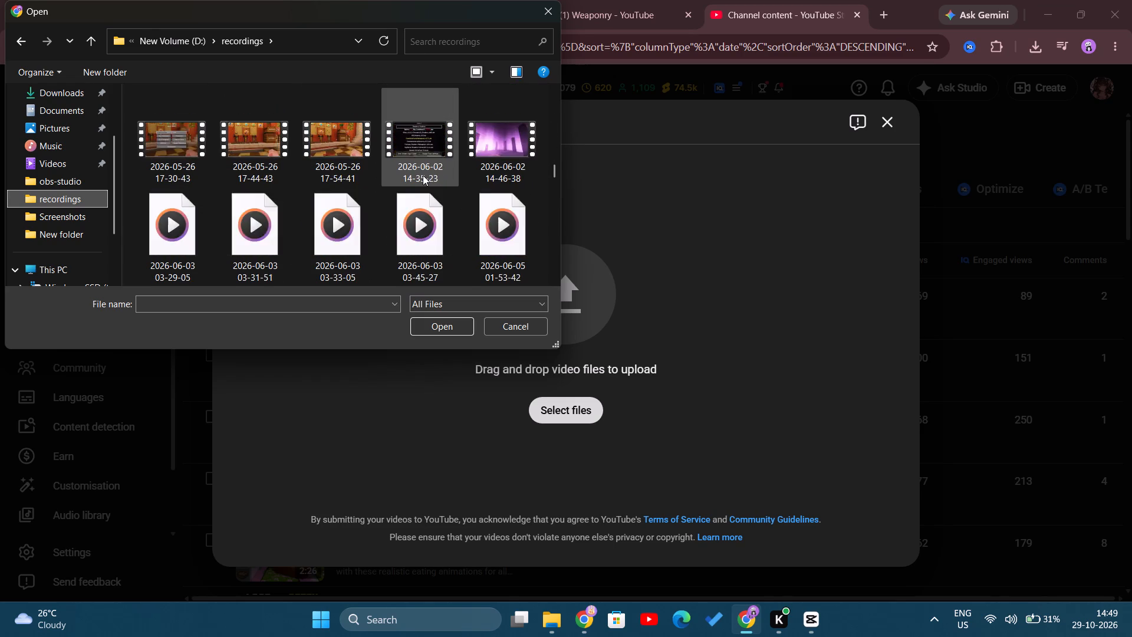
pyautogui.scroll(-6, 423, 175)
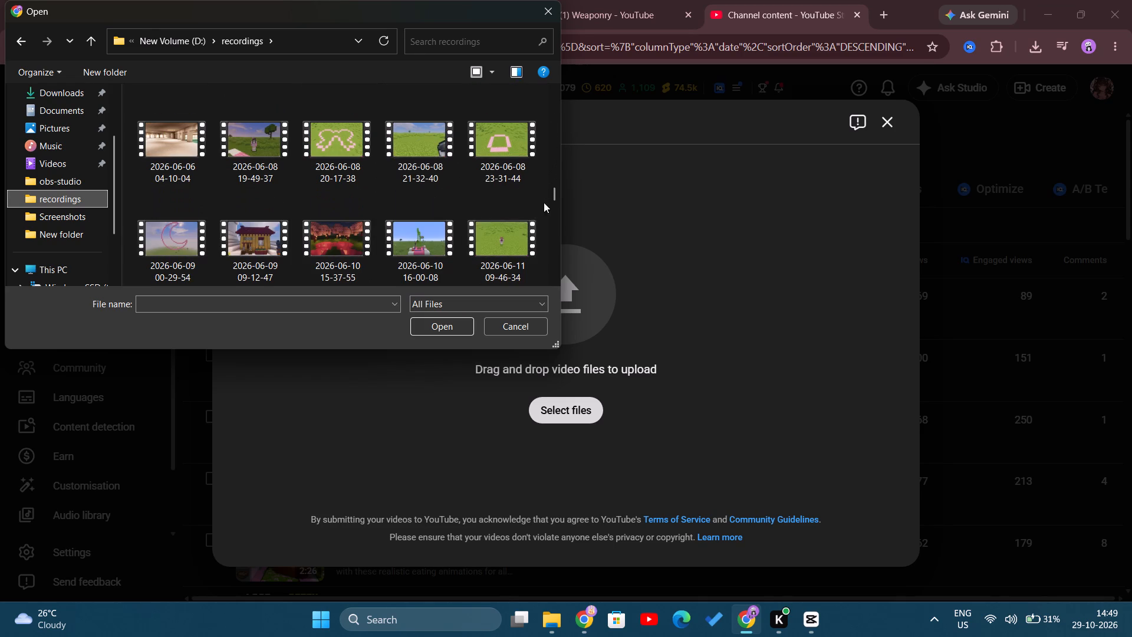
pyautogui.moveTo(554, 195); pyautogui.dragTo(548, 276)
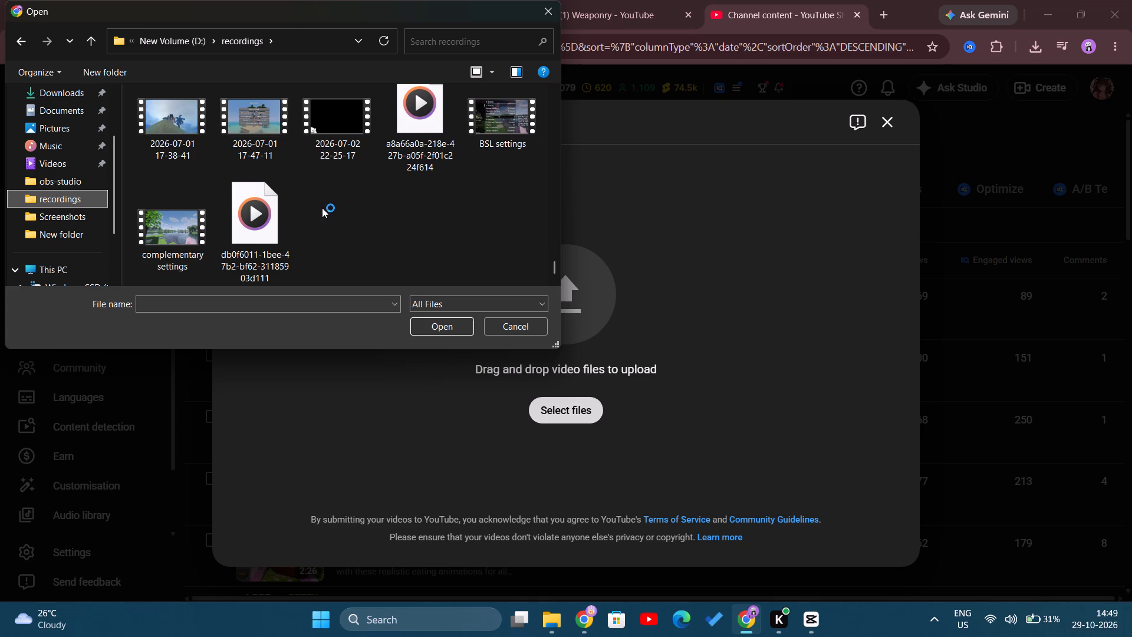
pyautogui.scroll(2, 309, 206)
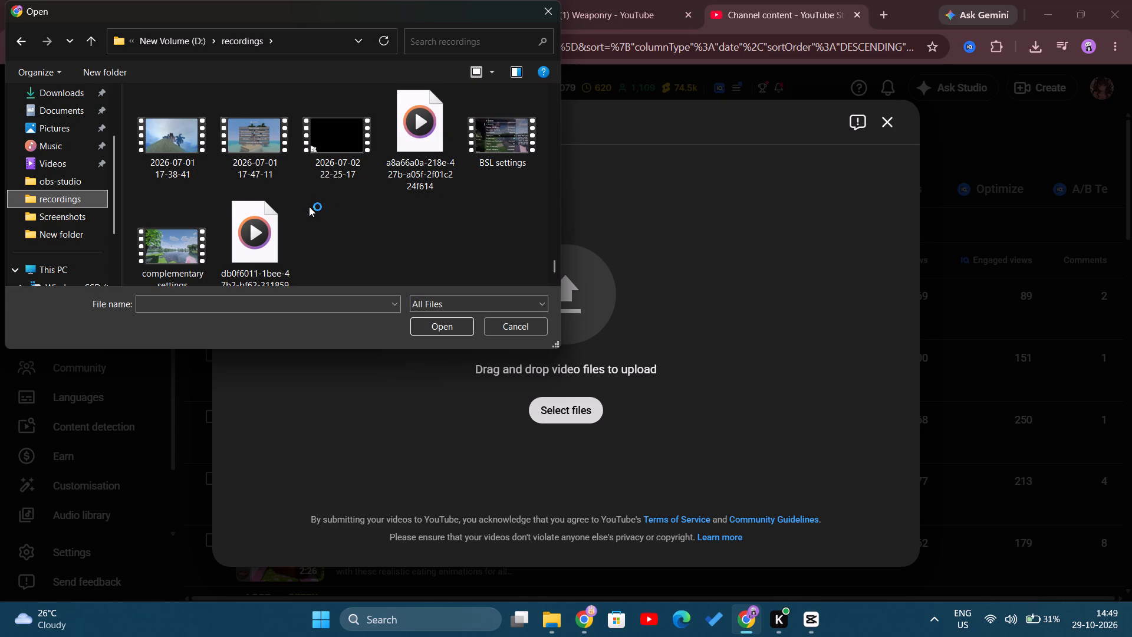
pyautogui.scroll(7, 309, 206)
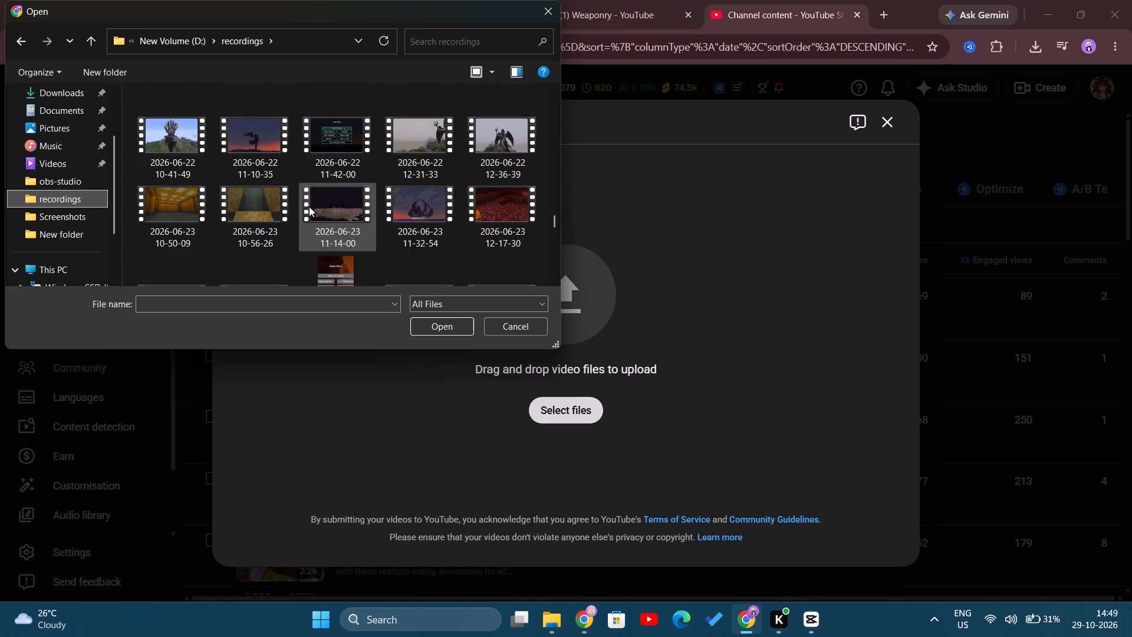
pyautogui.scroll(19, 309, 206)
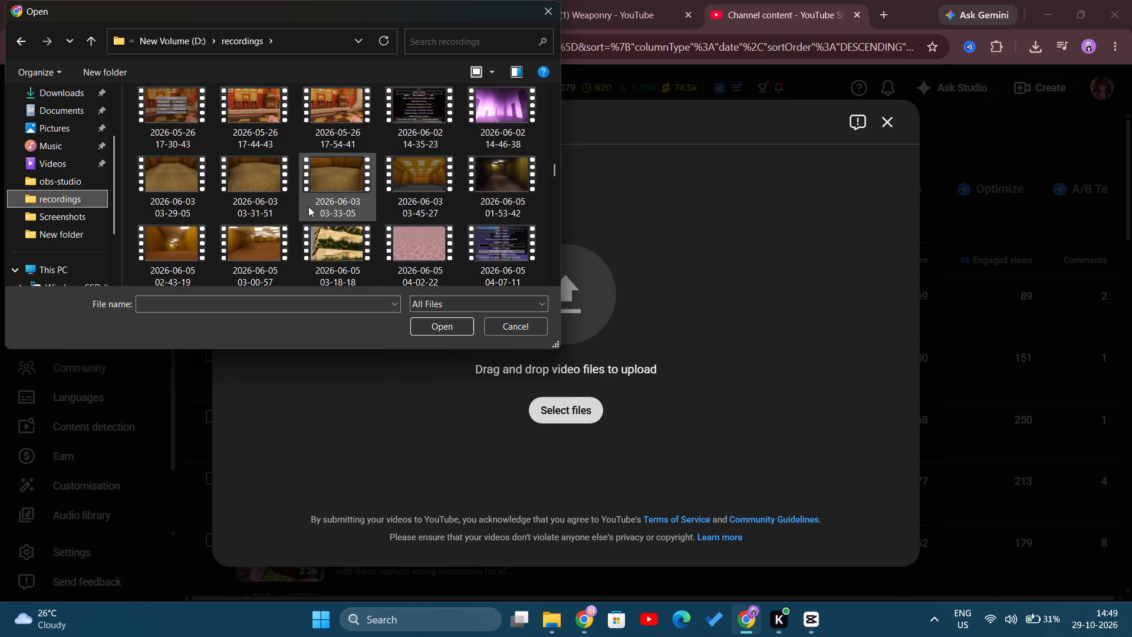
pyautogui.scroll(18, 308, 206)
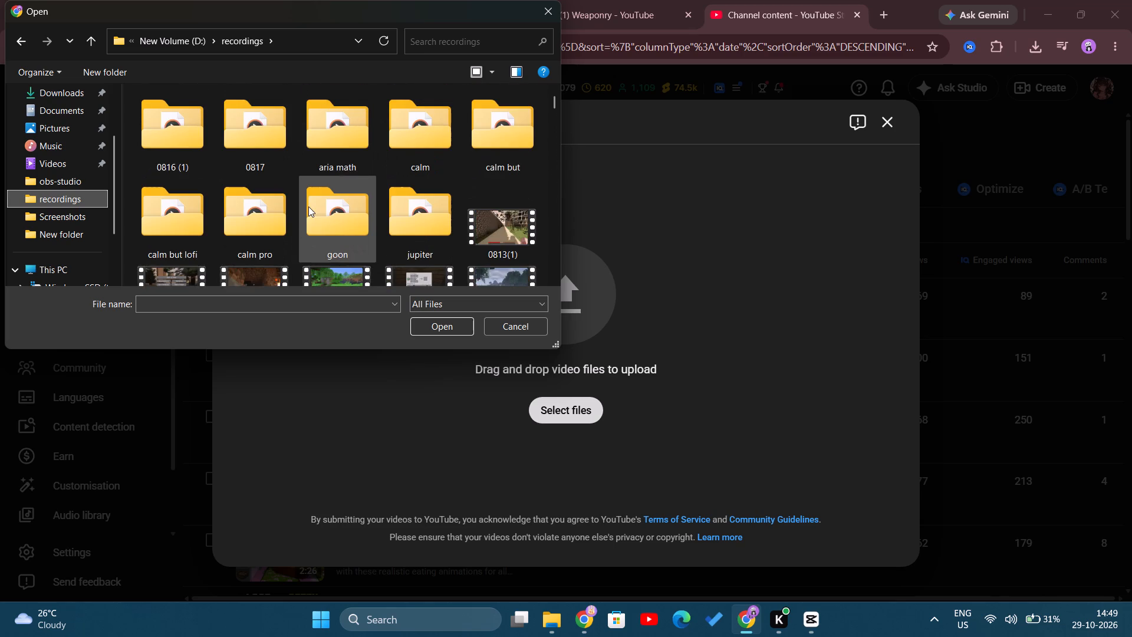
# Choose the 1027 video from the recordings folder and submit it for upload.
pyautogui.scroll(-1, 308, 206)
pyautogui.click(496, 239)
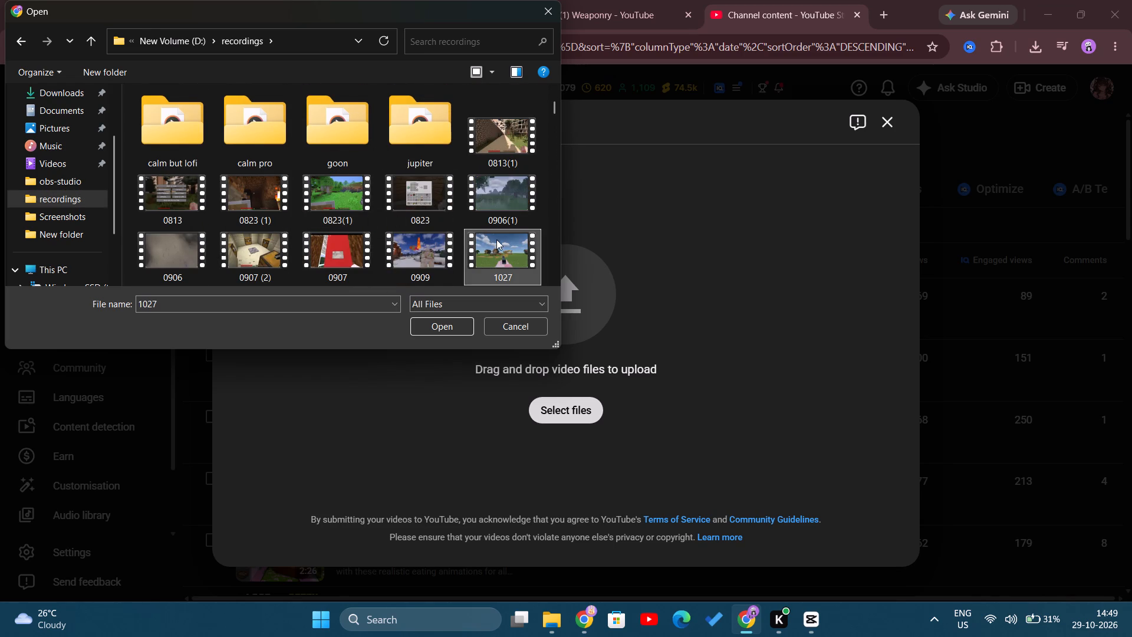
pyautogui.scroll(-2, 286, 212)
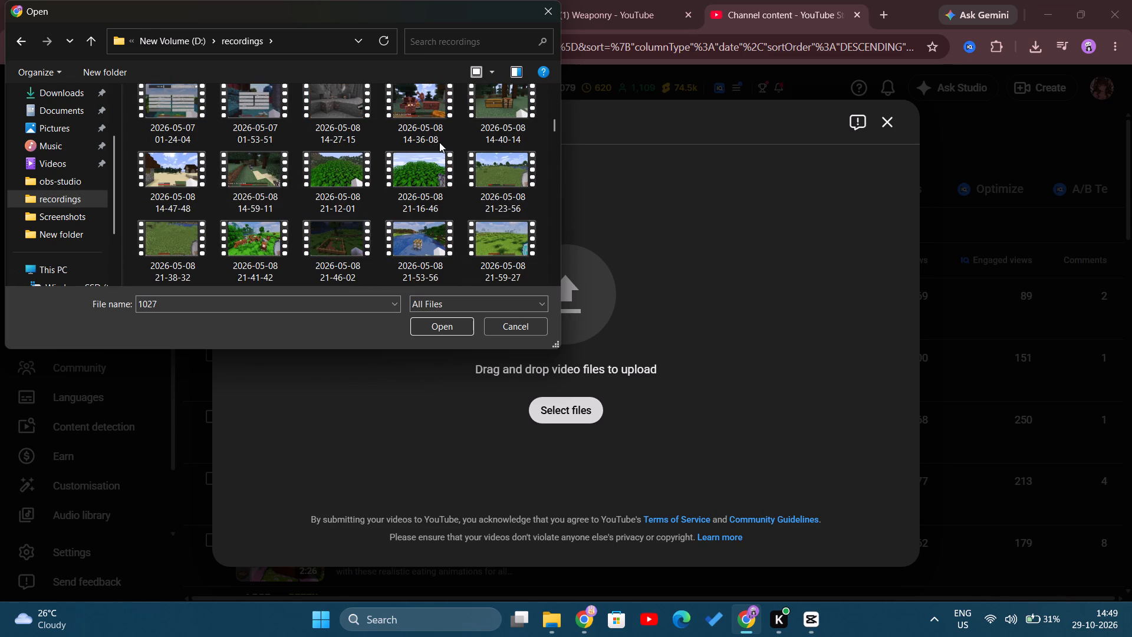
pyautogui.click(454, 325)
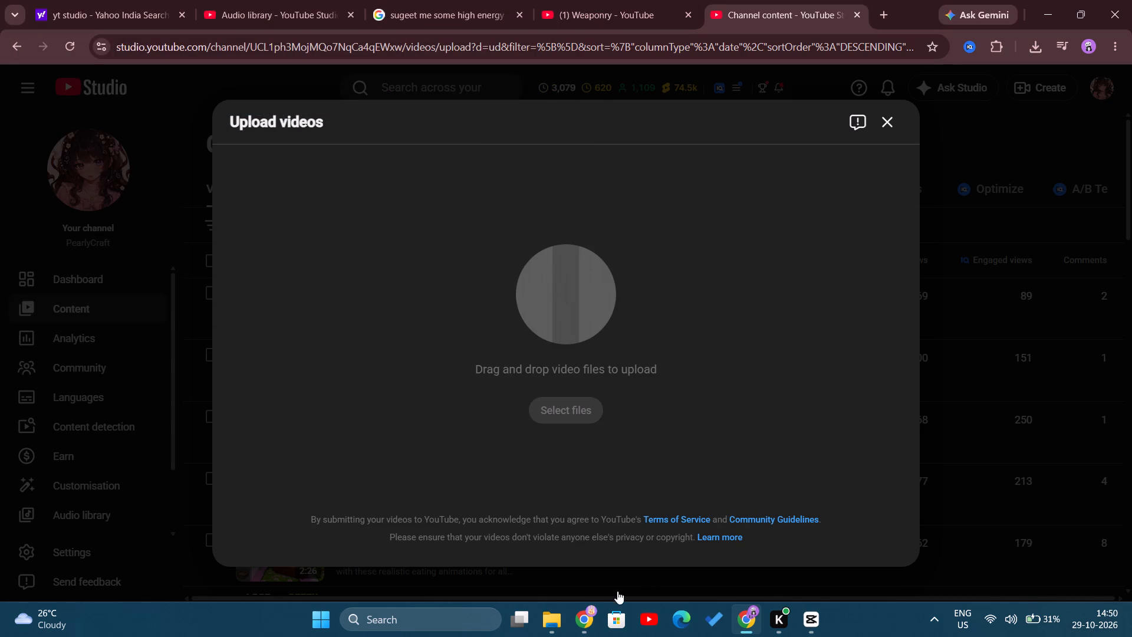
# Switch to the recordings folder in File Explorer.
pyautogui.click(541, 621)
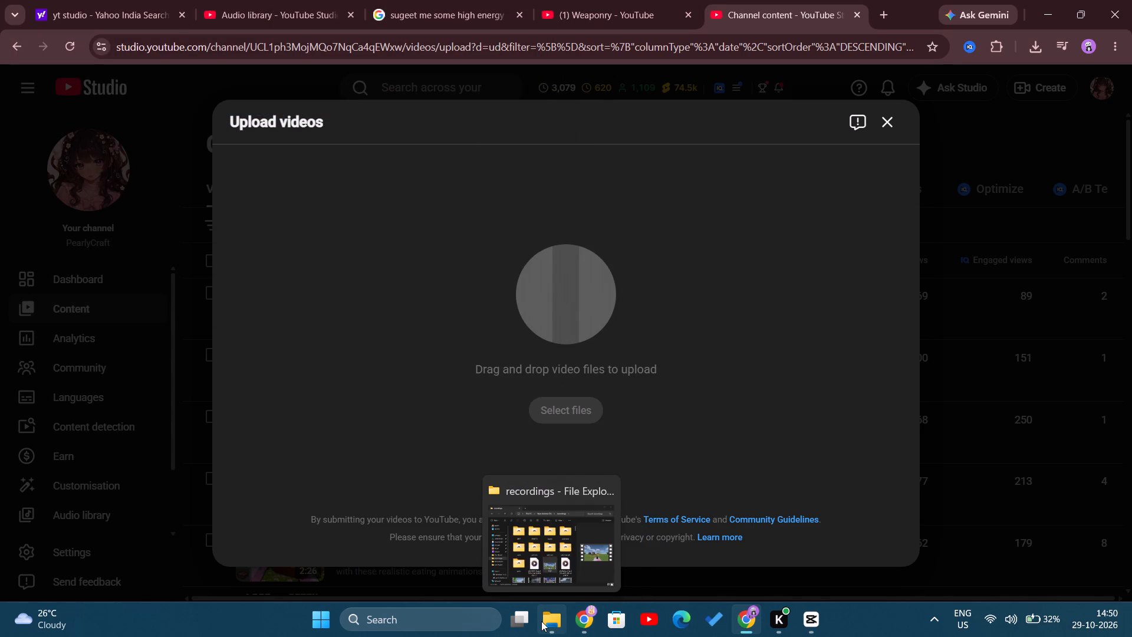